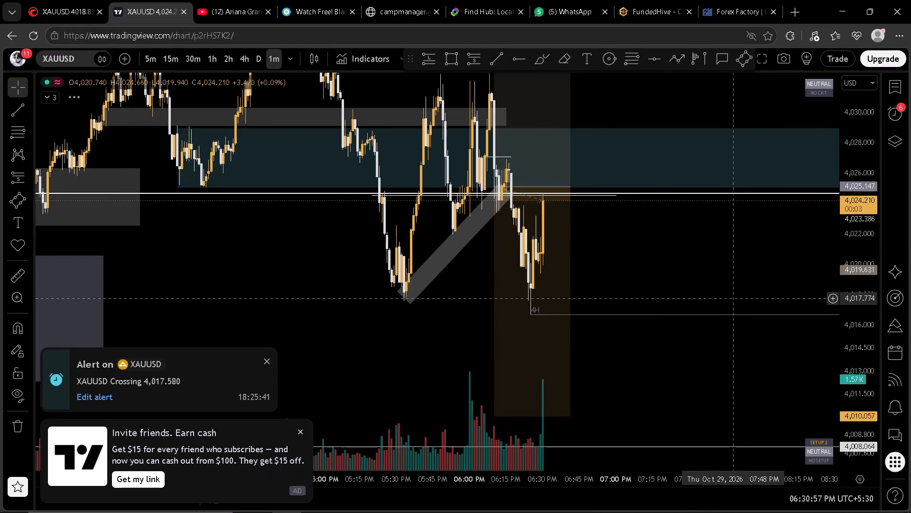
Compare XAUUSD price action around the short position and the BB zone on the 5-minute and 1-minute charts.
scroll(735, 300, down, 5)
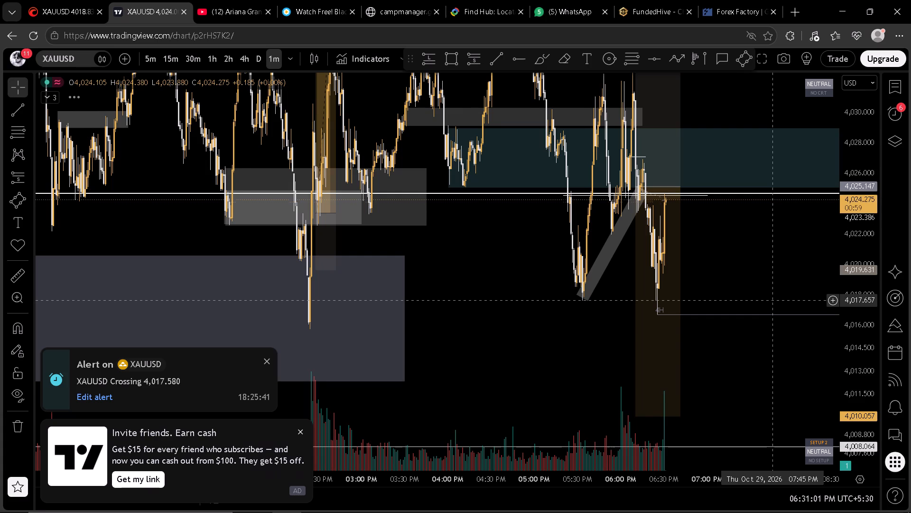
scroll(773, 300, up, 3)
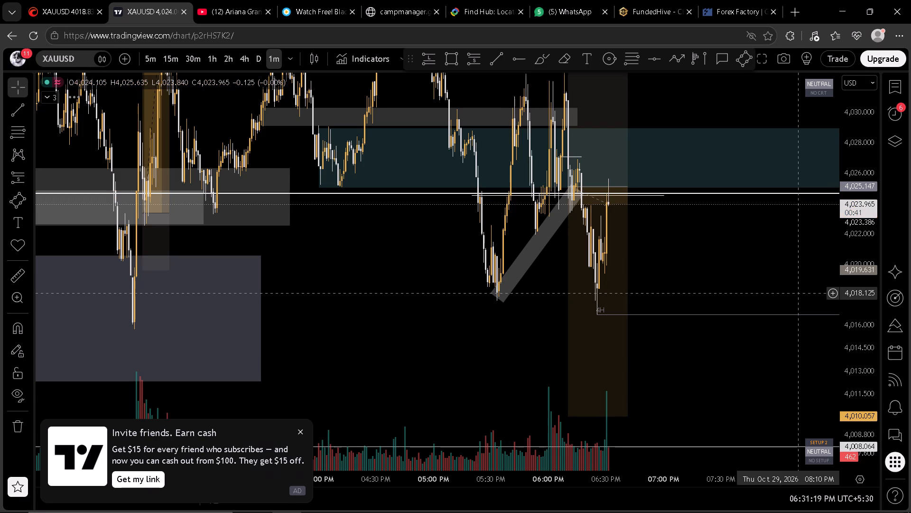
scroll(877, 269, down, 2)
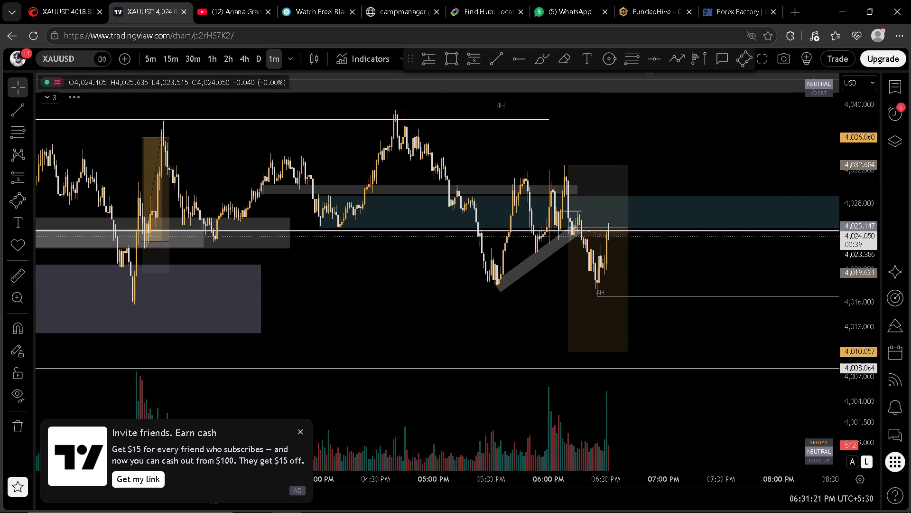
click(147, 66)
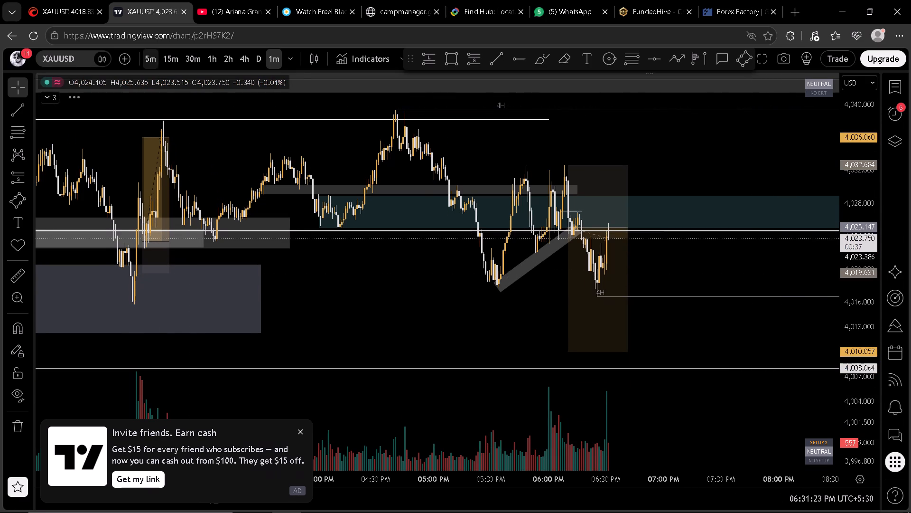
scroll(662, 281, up, 5)
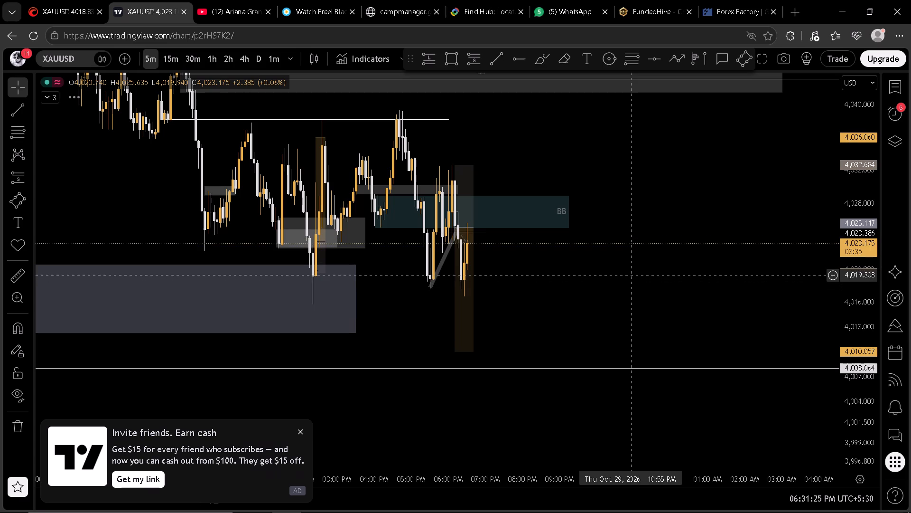
drag(572, 265, 729, 244)
scroll(722, 238, up, 2)
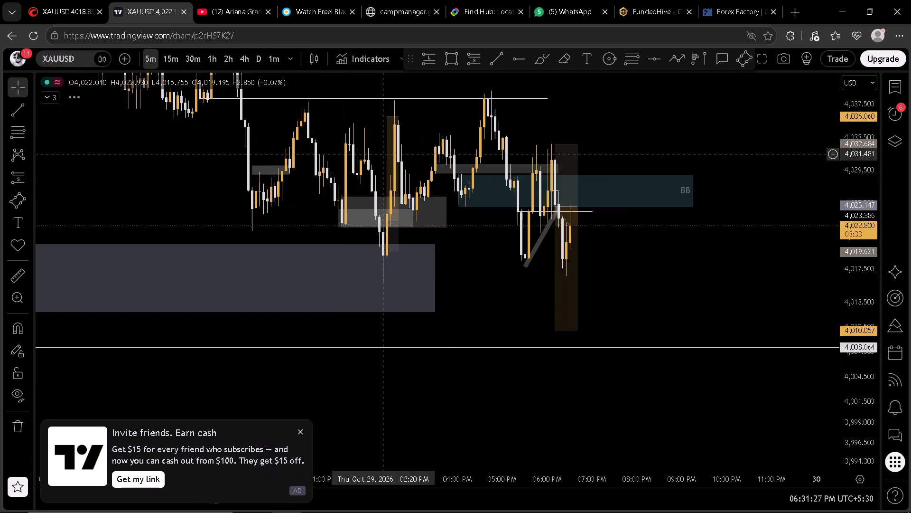
click(281, 60)
scroll(871, 220, up, 3)
scroll(759, 228, down, 1)
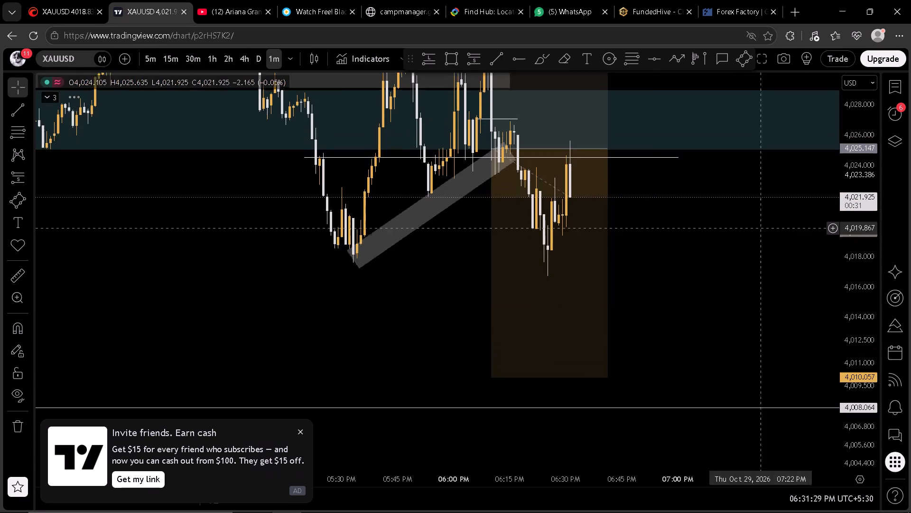
scroll(747, 229, down, 4)
drag(787, 211, 671, 247)
scroll(716, 244, down, 3)
scroll(858, 203, down, 1)
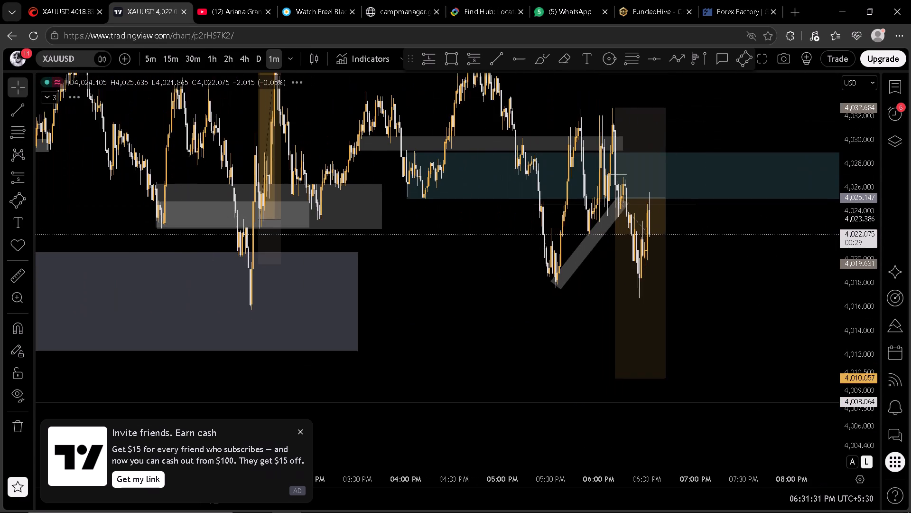
scroll(778, 248, up, 2)
drag(771, 253, 742, 259)
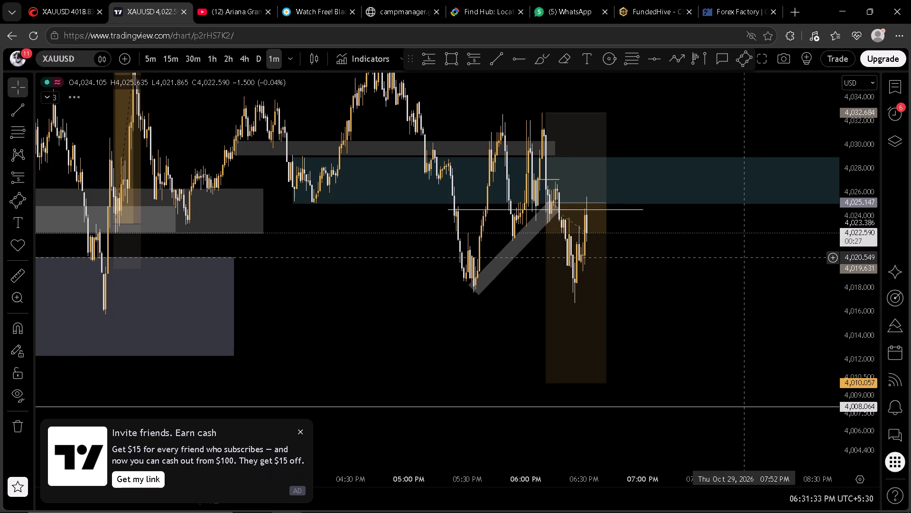
scroll(748, 259, down, 1)
scroll(748, 259, up, 3)
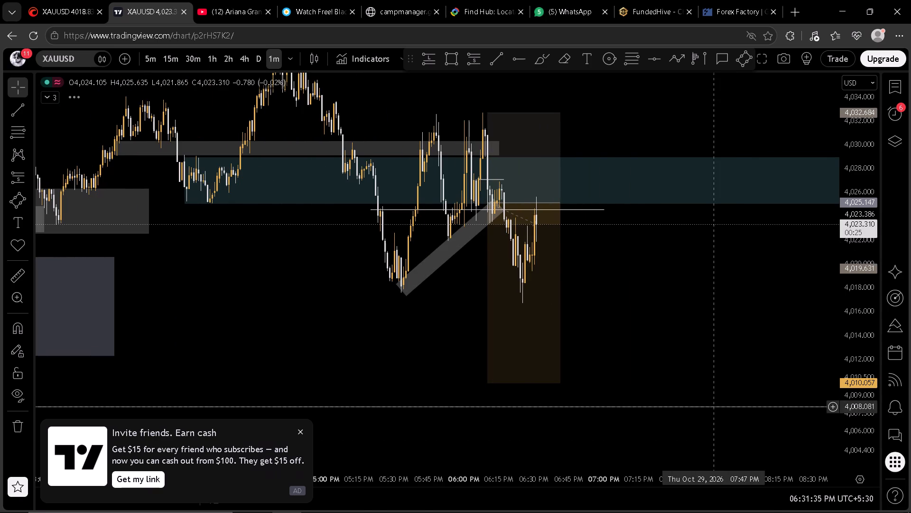
Review the recent XAUUSD swing highs and lows against the marked zones on the 5-minute chart.
click(146, 61)
scroll(583, 272, up, 6)
drag(474, 263, 782, 250)
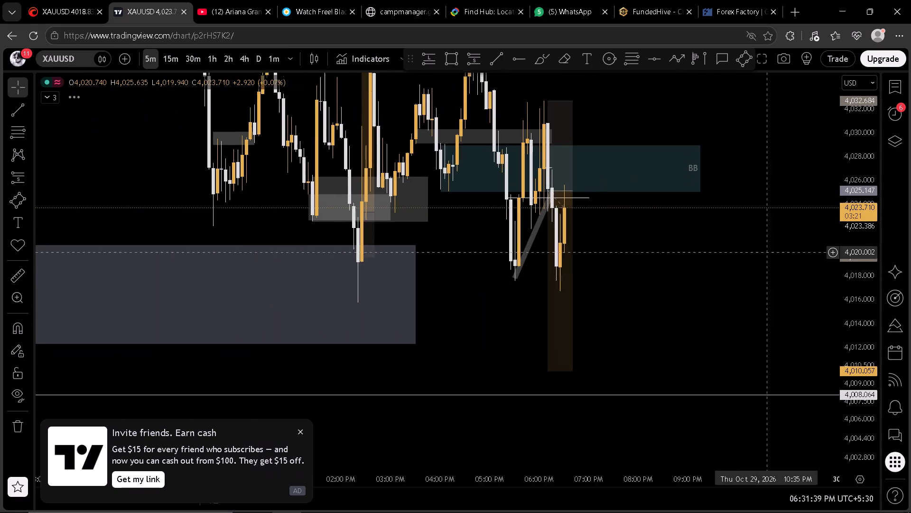
scroll(846, 218, down, 1)
click(729, 258)
drag(719, 266, 683, 261)
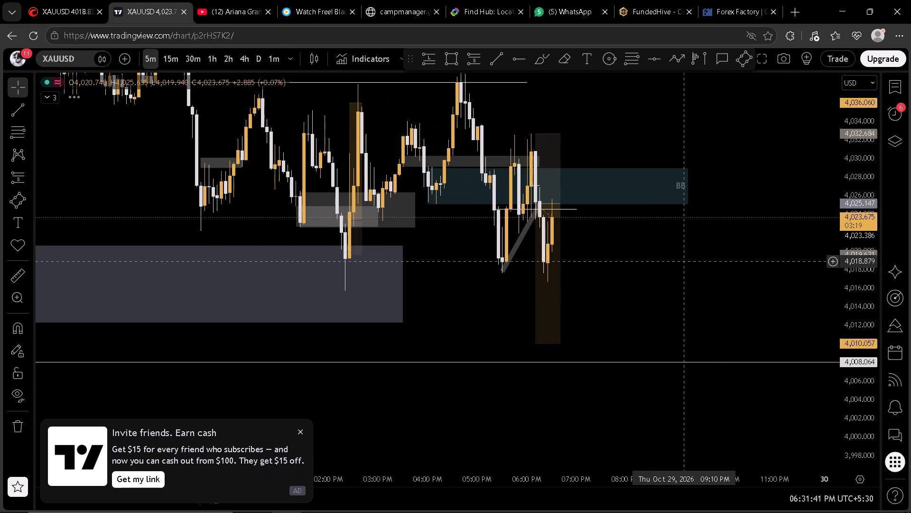
scroll(677, 263, up, 1)
scroll(678, 265, down, 1)
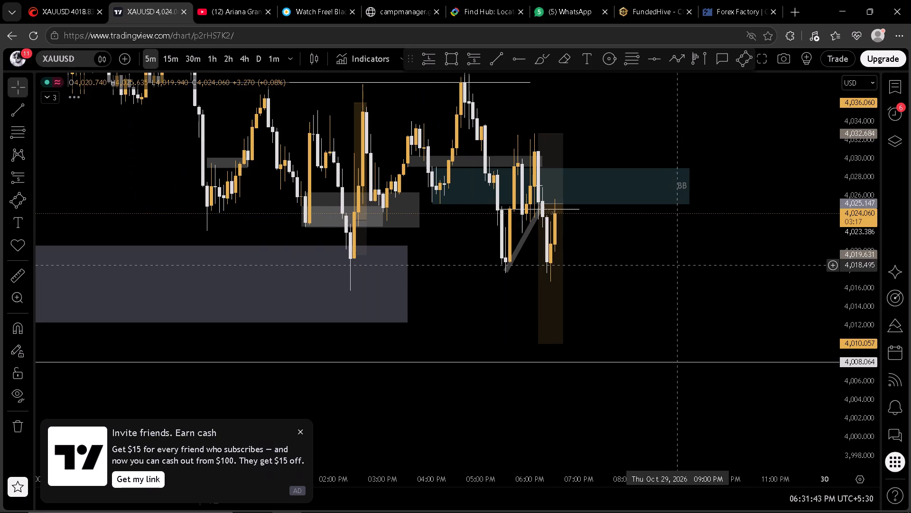
scroll(678, 265, down, 2)
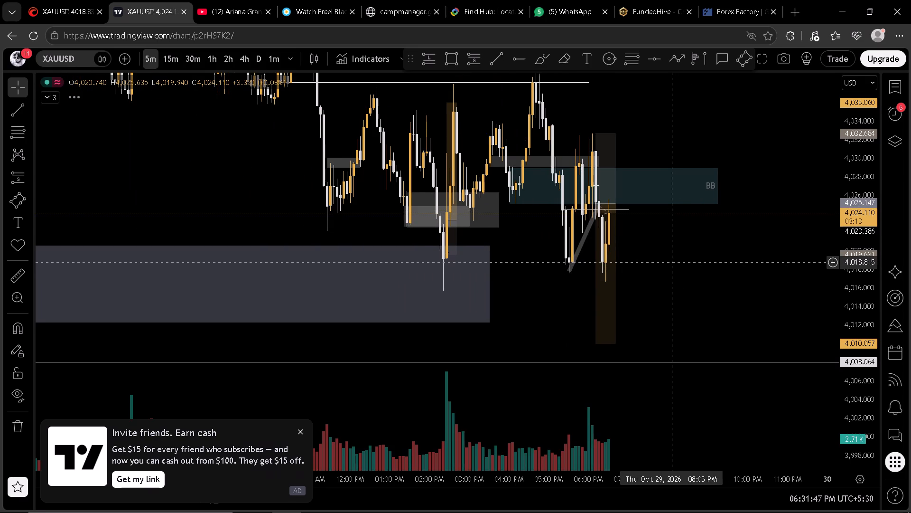
On the 1-minute chart, draw a near-horizontal trend line from the 05:55 PM swing low at about 4,021.8 to about 06:20 PM.
click(275, 66)
scroll(846, 239, up, 3)
scroll(764, 255, down, 3)
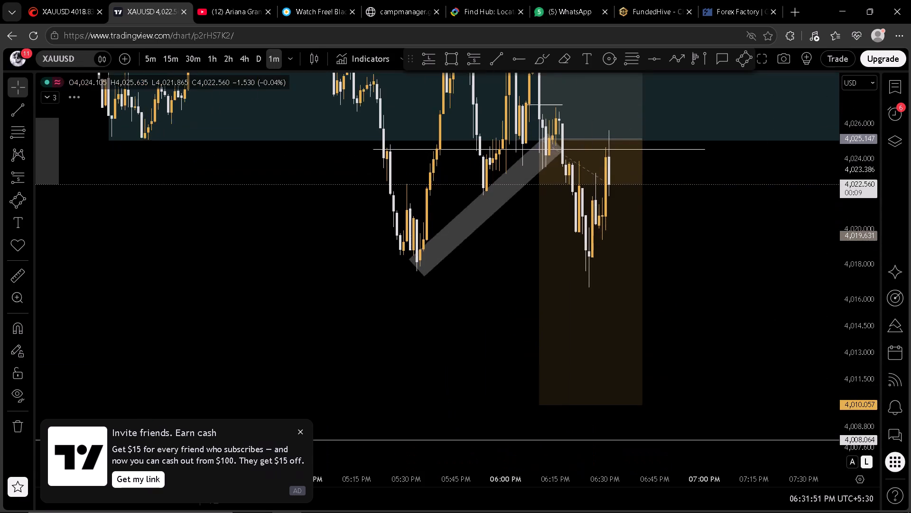
scroll(837, 241, down, 1)
drag(756, 237, 715, 289)
scroll(716, 282, up, 2)
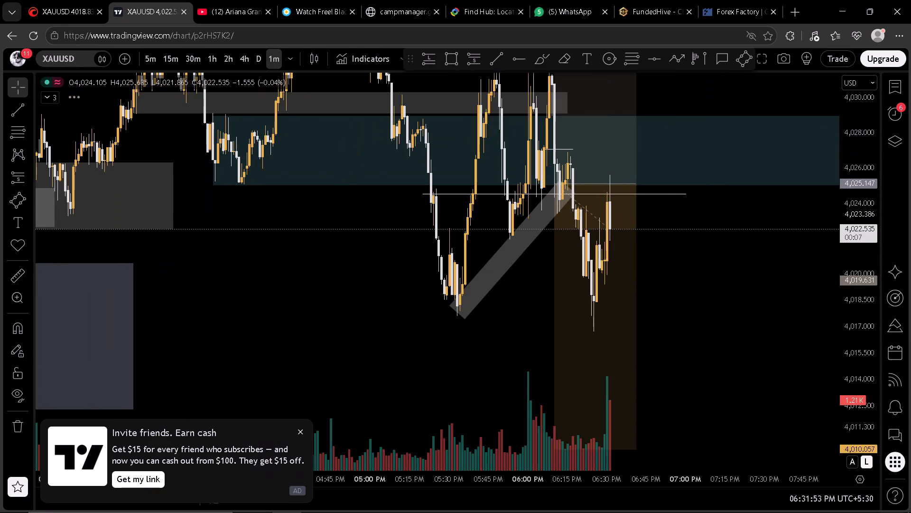
scroll(849, 234, down, 1)
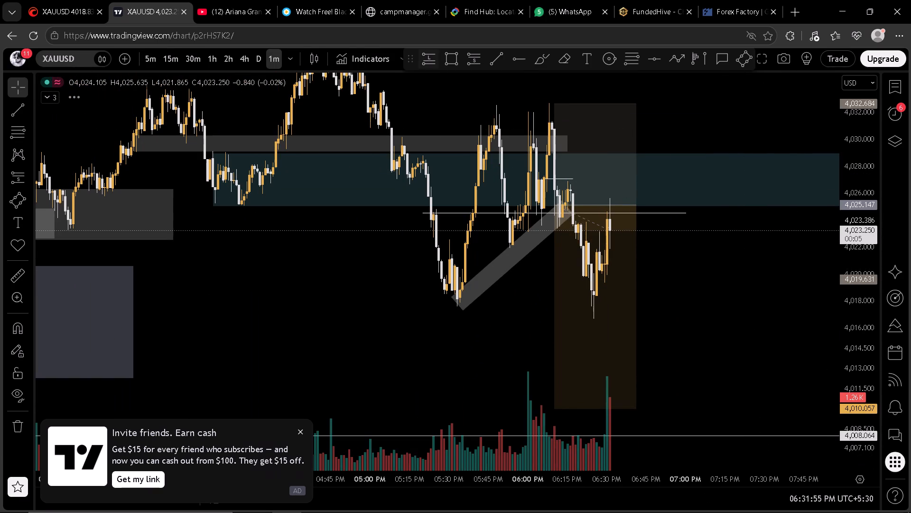
click(500, 59)
click(509, 249)
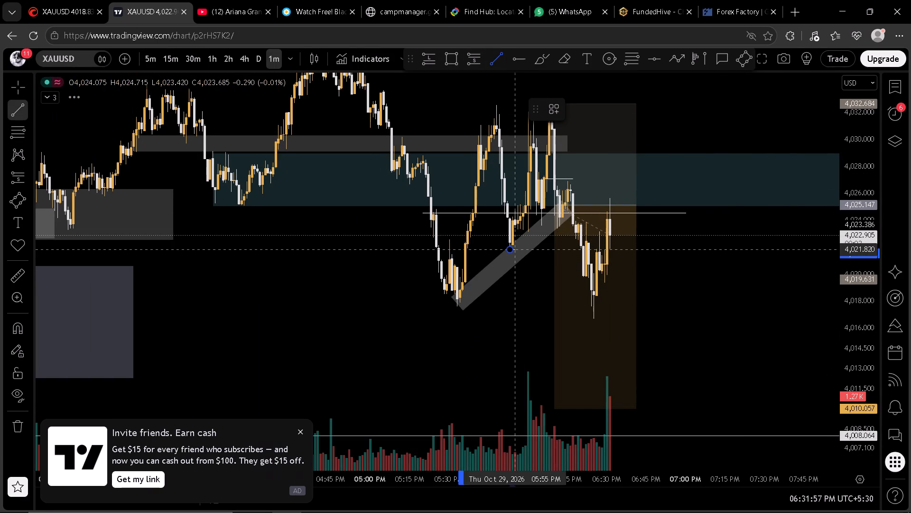
click(581, 248)
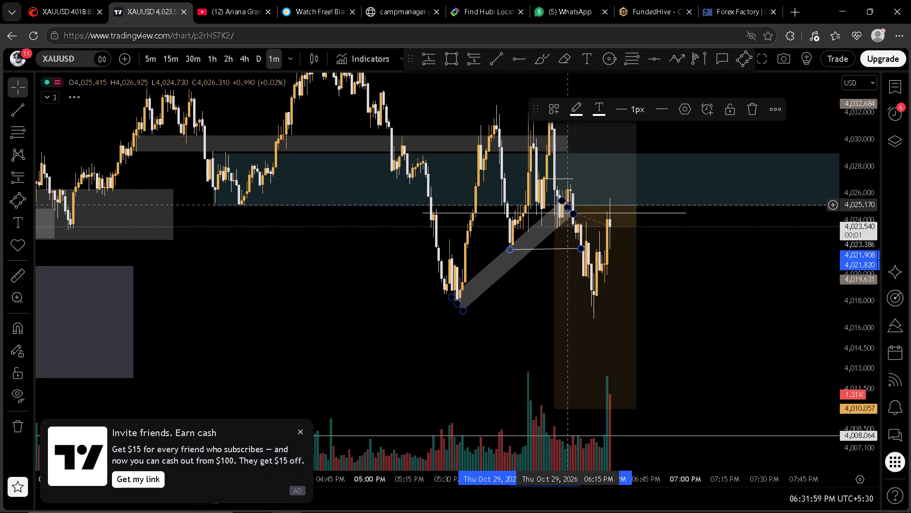
Extend the upper end of the rising diagonal band to about 4,030 near 06:45 PM.
drag(567, 206, 659, 139)
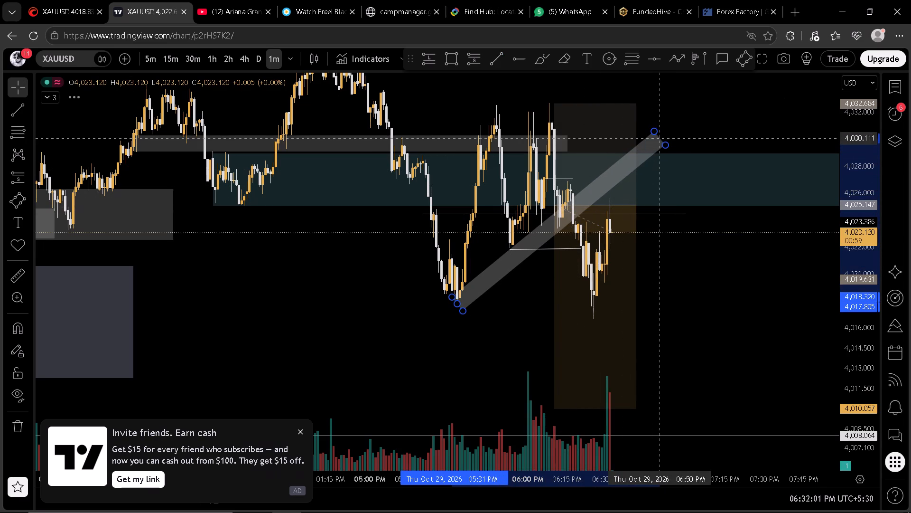
drag(659, 139, 649, 140)
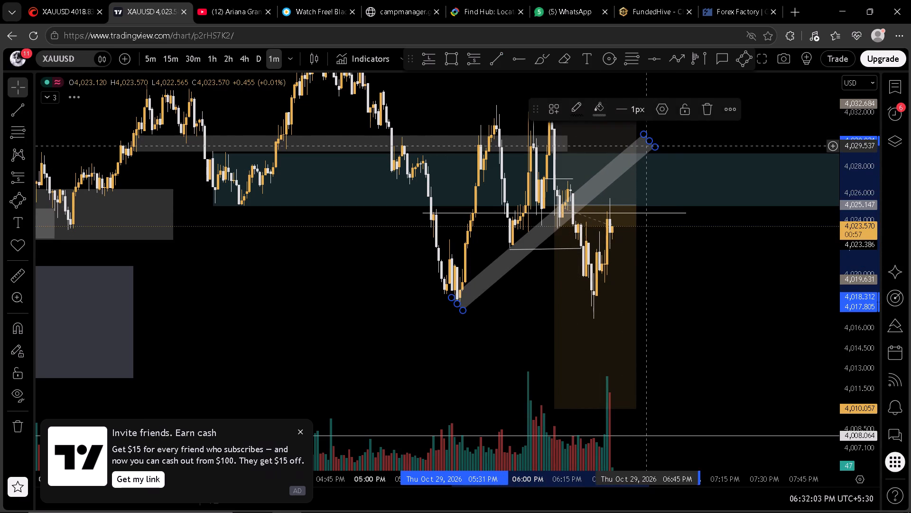
click(657, 259)
Examine the 1-minute price action around the extended diagonal band and the short position's entry, stop and target levels.
scroll(710, 264, up, 1)
drag(706, 266, 674, 262)
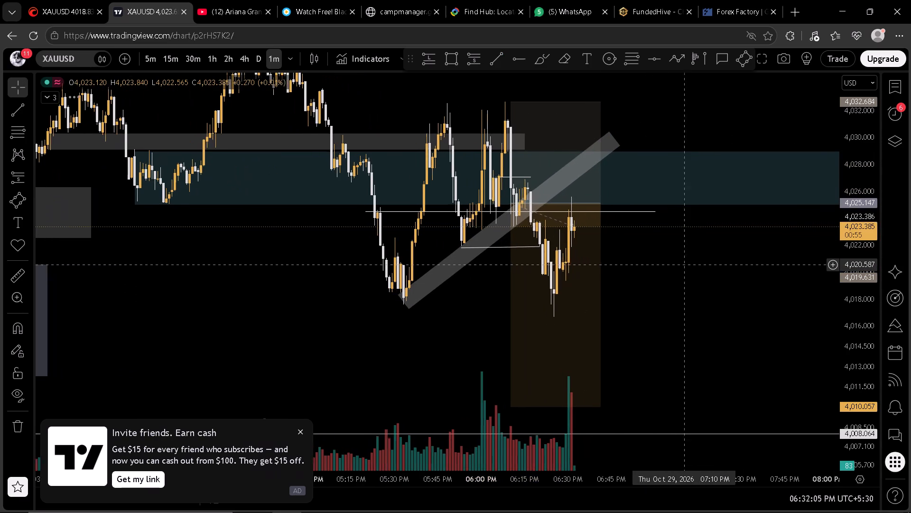
drag(674, 262, 674, 262)
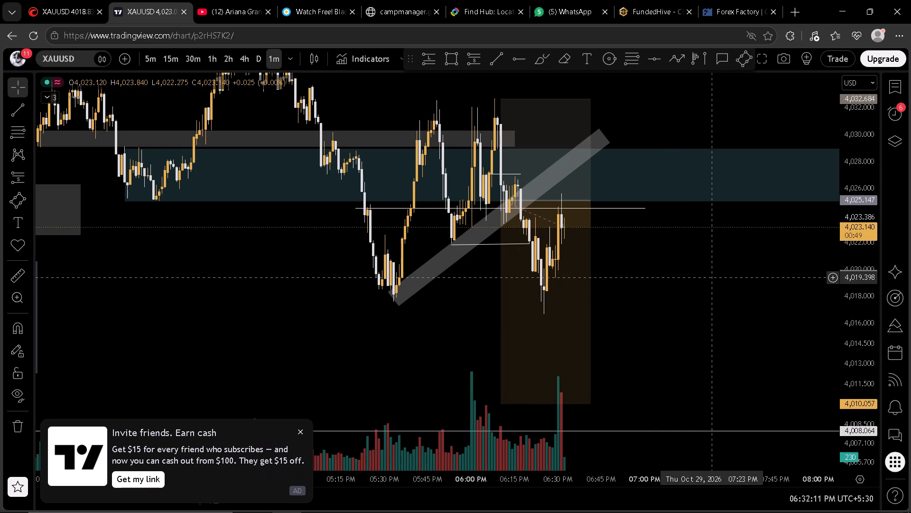
drag(706, 277, 654, 256)
scroll(652, 251, down, 1)
scroll(659, 250, up, 1)
drag(653, 250, 704, 256)
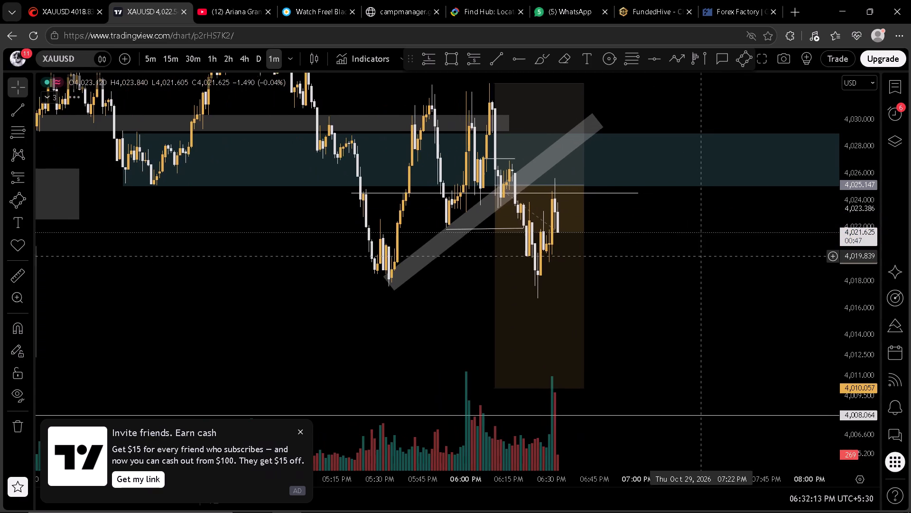
drag(858, 187, 865, 236)
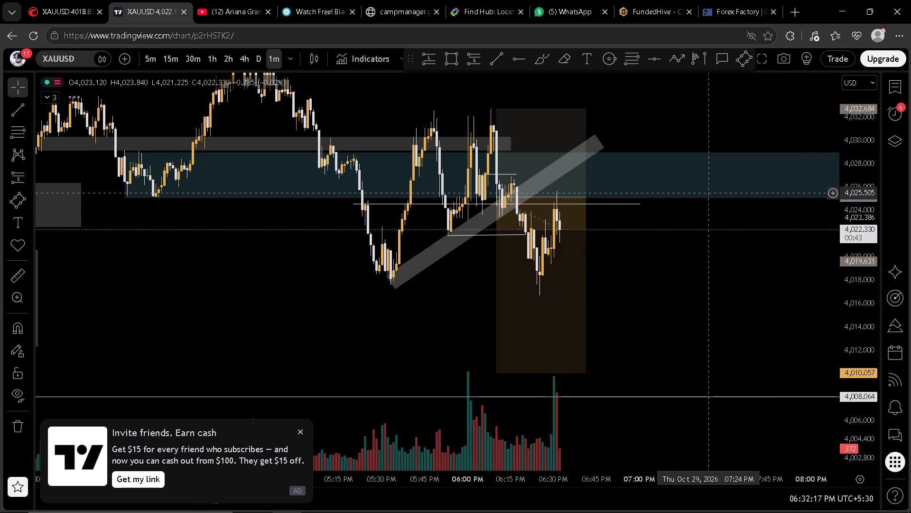
click(709, 272)
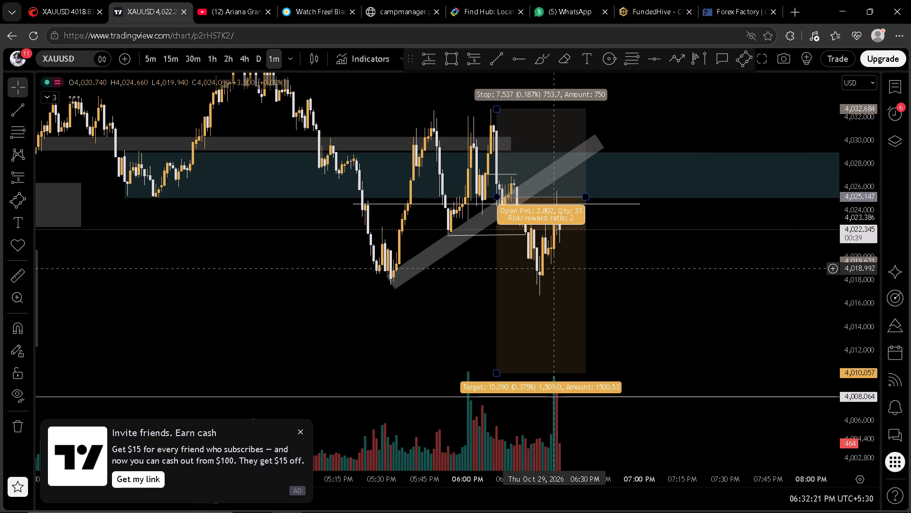
click(643, 248)
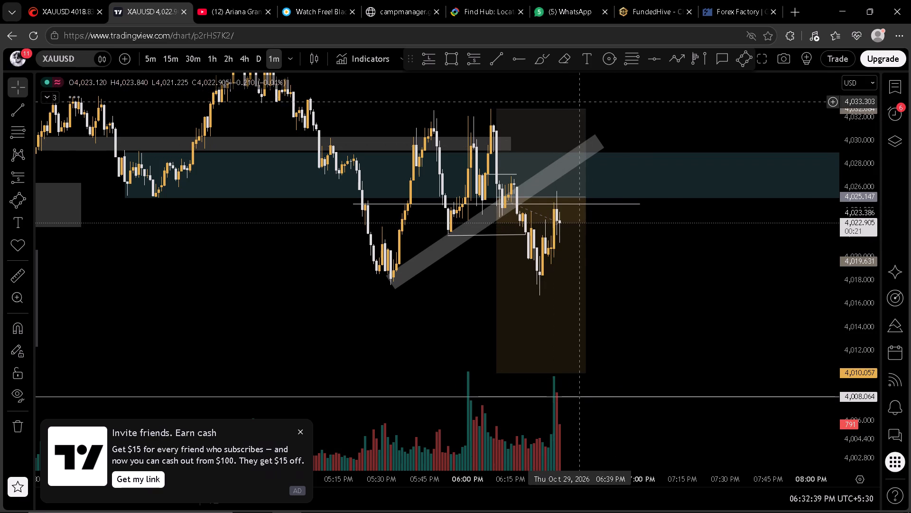
click(674, 262)
scroll(689, 265, down, 1)
scroll(693, 268, up, 2)
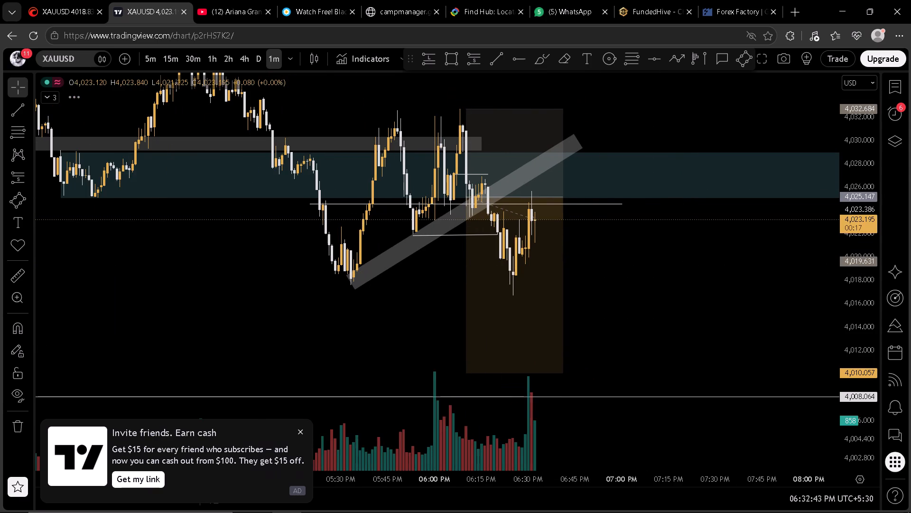
Check the latest XAUUSD candles against the diagonal band and BB zone on the 5-minute chart and again on the 1-minute chart.
click(152, 59)
scroll(638, 273, up, 3)
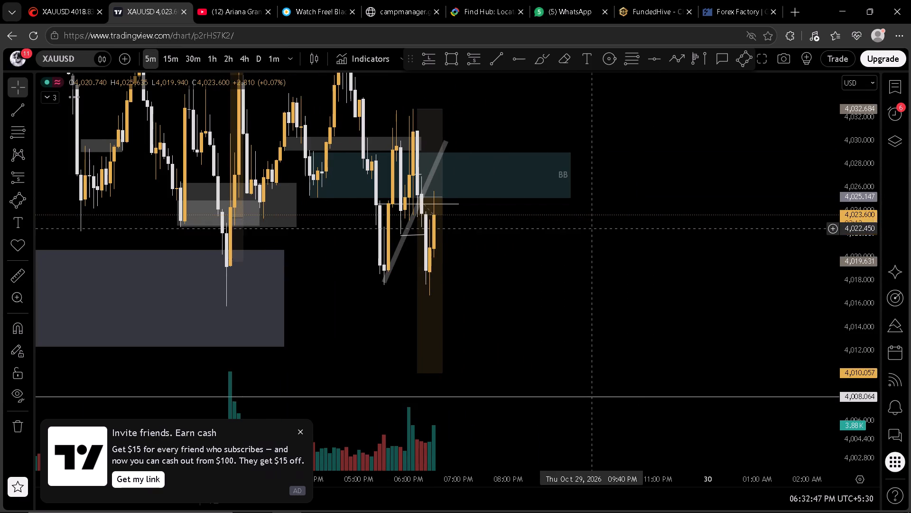
drag(589, 236, 740, 218)
scroll(846, 199, down, 2)
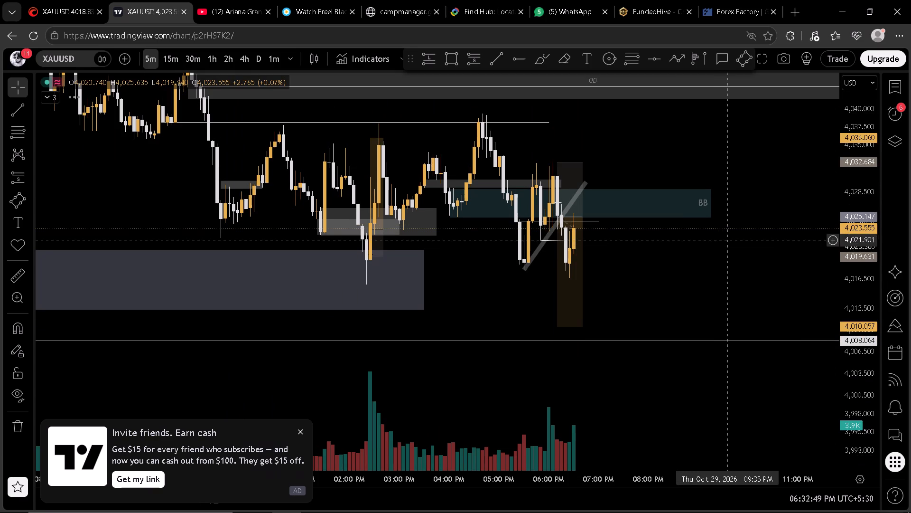
click(275, 60)
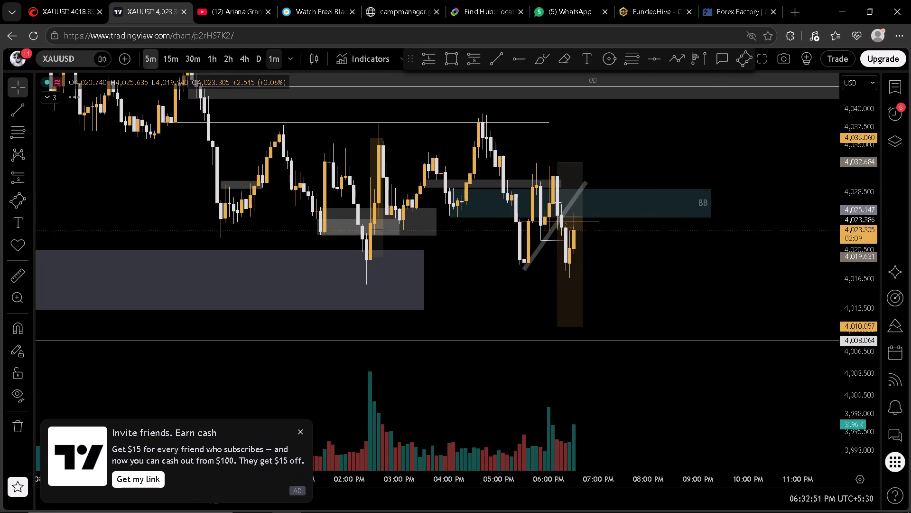
scroll(775, 279, down, 2)
drag(779, 275, 637, 281)
scroll(749, 289, down, 3)
scroll(849, 275, up, 1)
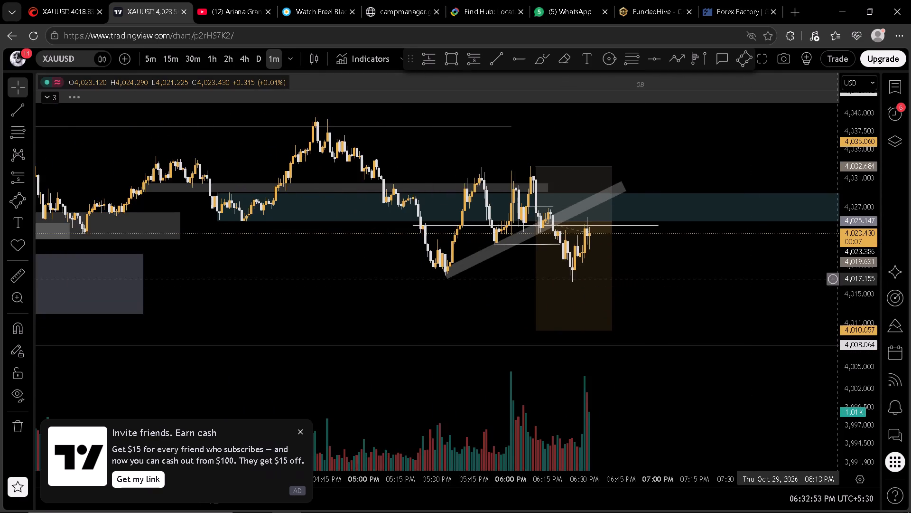
scroll(838, 278, up, 1)
scroll(783, 263, down, 5)
drag(784, 265, 672, 262)
scroll(674, 263, up, 3)
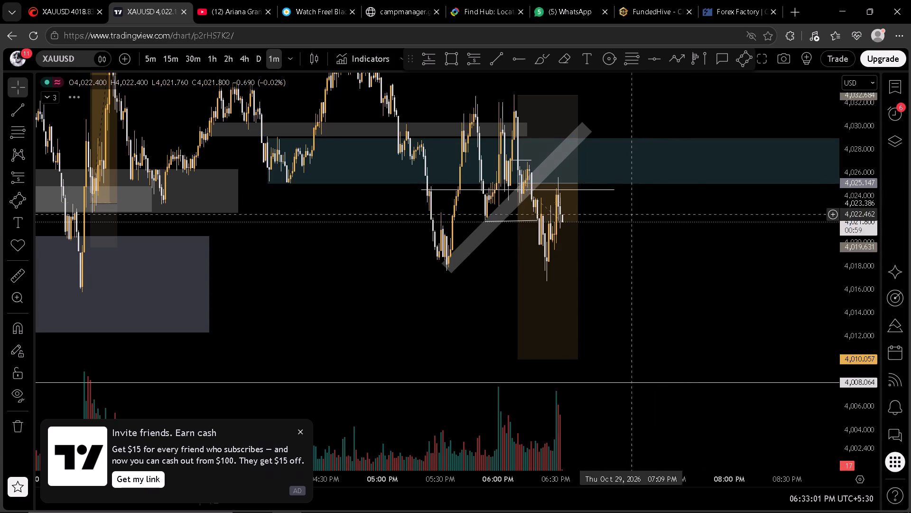
scroll(631, 220, up, 2)
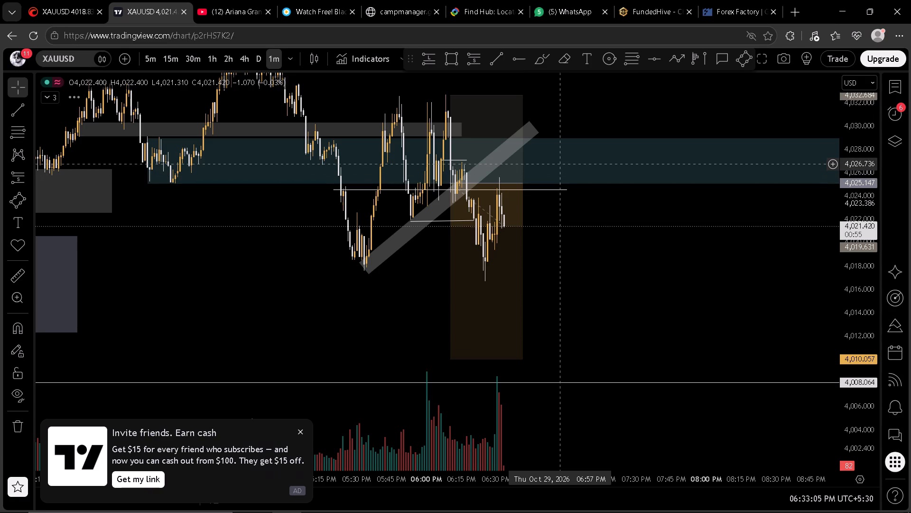
Switch to cTrader and set the stop-loss price of the new XAUUSD order to 4027.
click(59, 0)
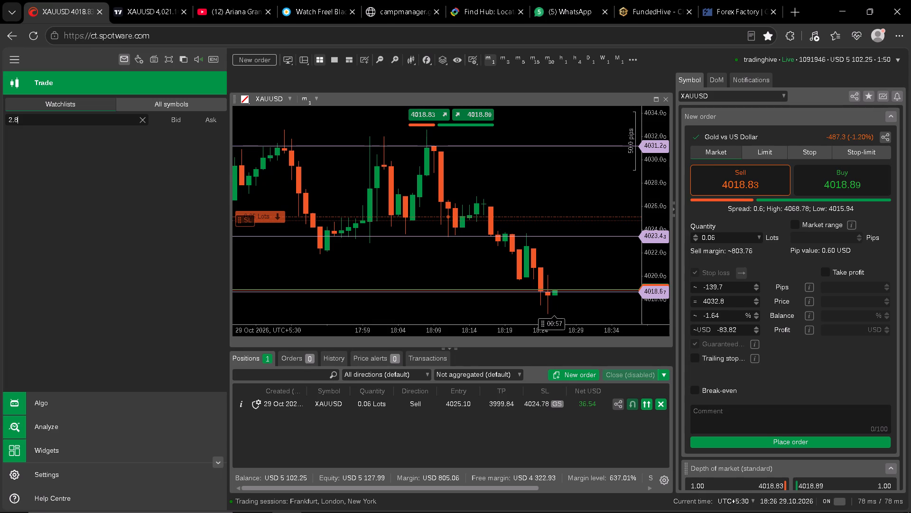
click(727, 295)
key(BackSpace)
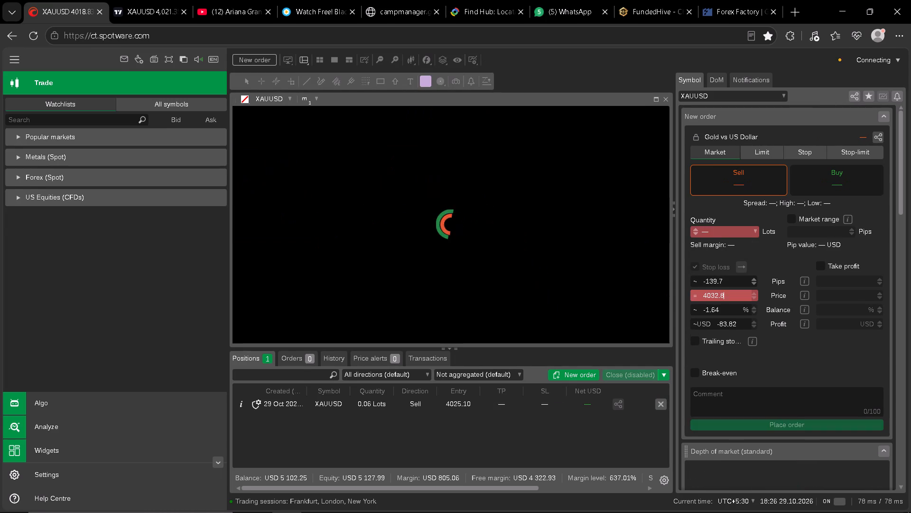
key(BackSpace)
key(BackSpace)
key(BackSpace)
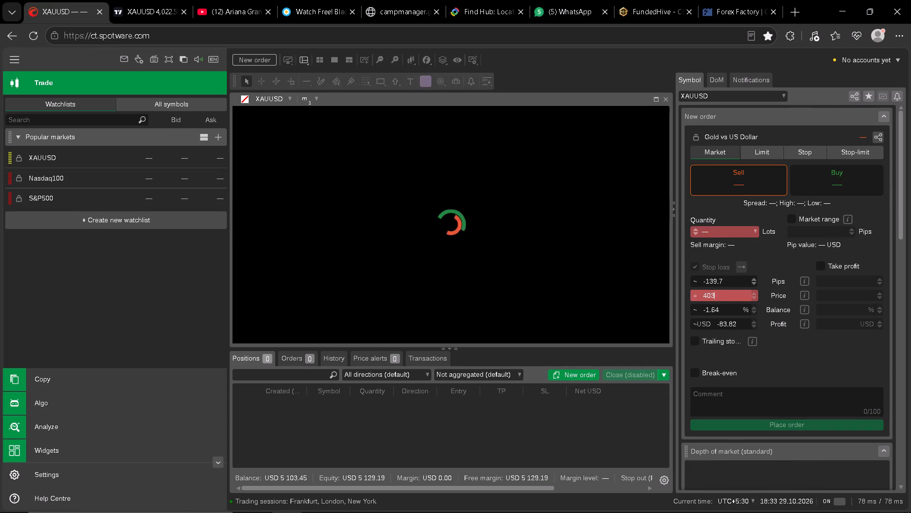
text(27)
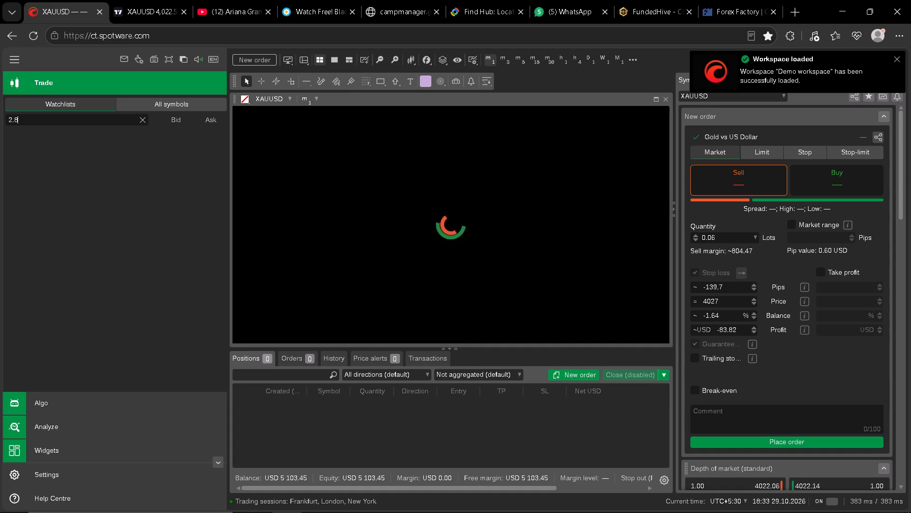
Back in TradingView, examine XAUUSD price action around the short position and BB zone on the 1-minute and 5-minute charts.
click(116, 0)
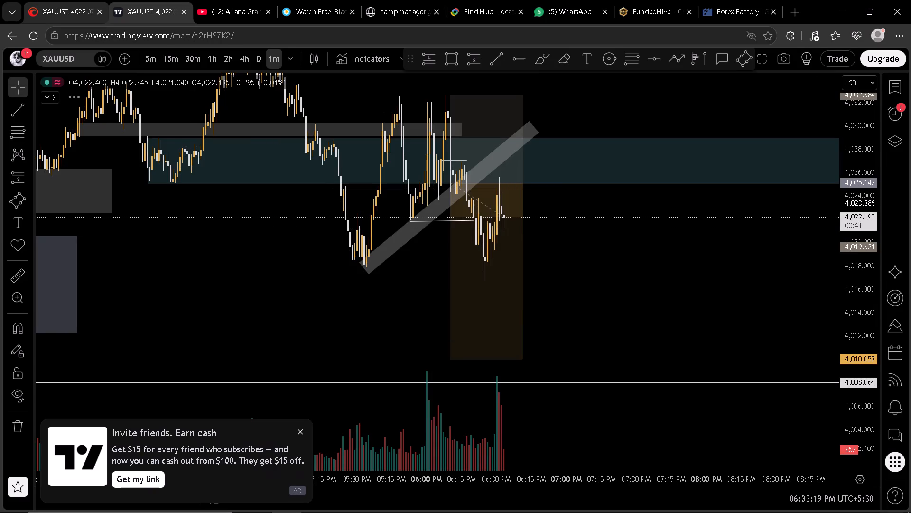
scroll(649, 251, up, 1)
drag(599, 248, 697, 254)
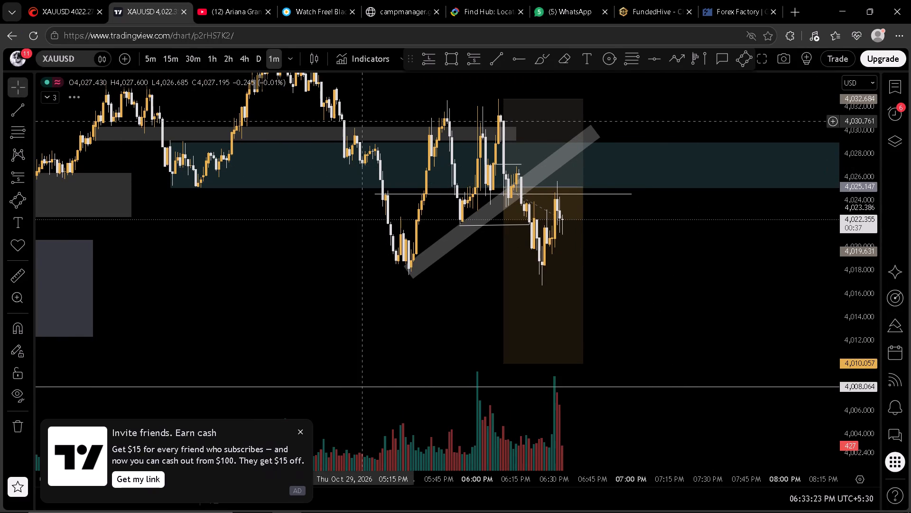
click(150, 56)
scroll(863, 218, down, 1)
scroll(720, 287, up, 3)
drag(604, 275, 790, 251)
scroll(781, 251, up, 2)
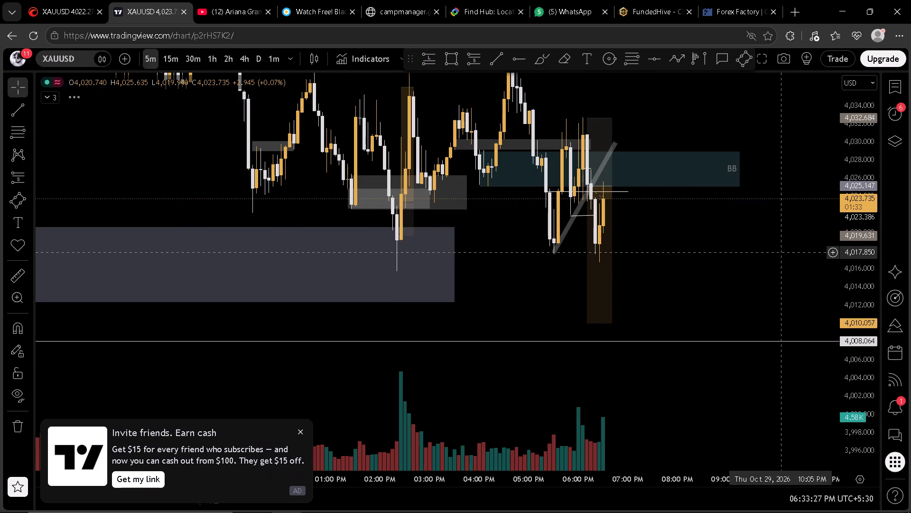
scroll(777, 255, down, 8)
scroll(868, 234, down, 2)
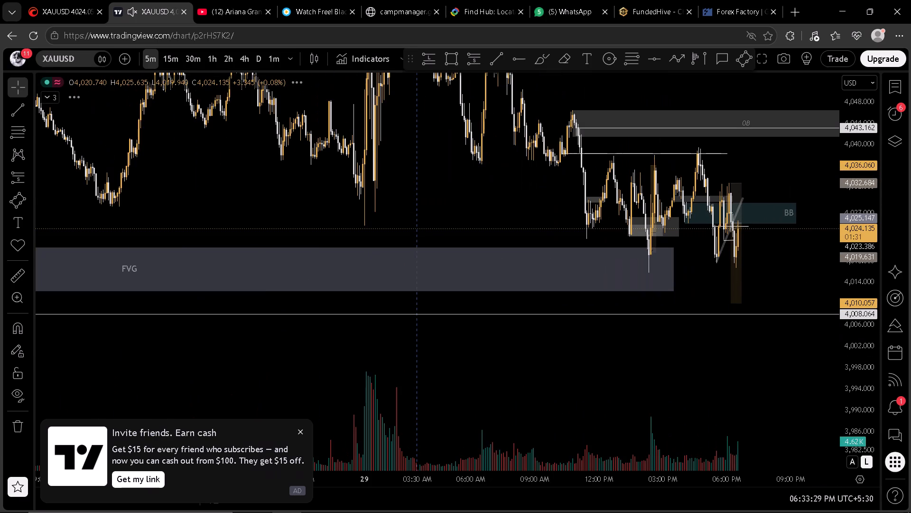
scroll(795, 262, up, 3)
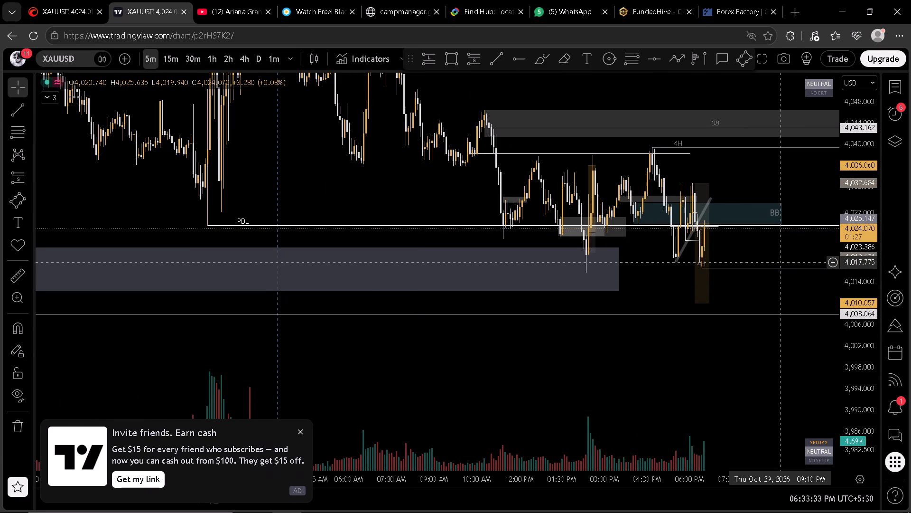
scroll(780, 262, up, 3)
scroll(853, 258, up, 3)
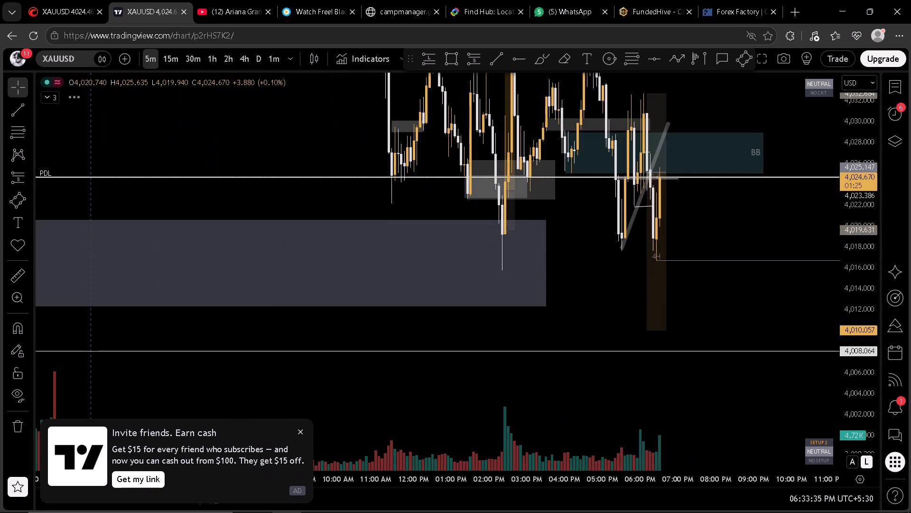
drag(778, 229, 714, 250)
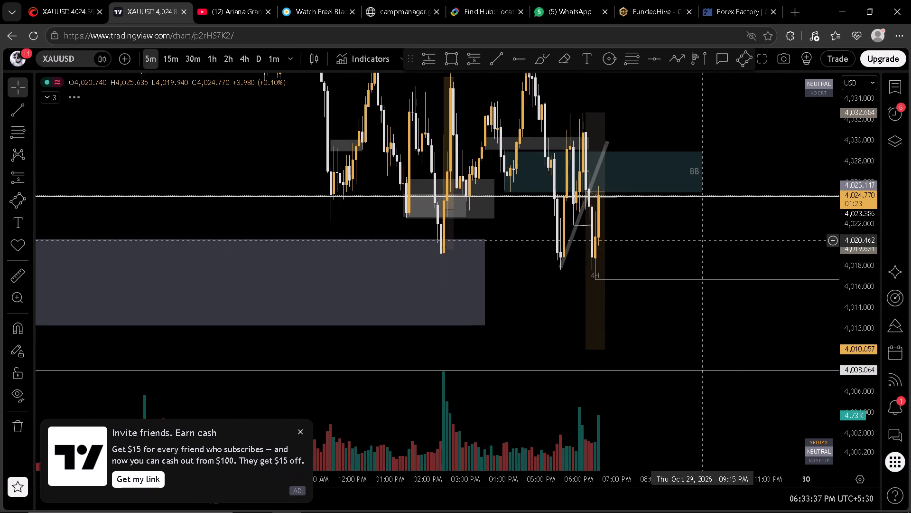
View the XAUUSD chart on the 3-minute interval.
key(3)
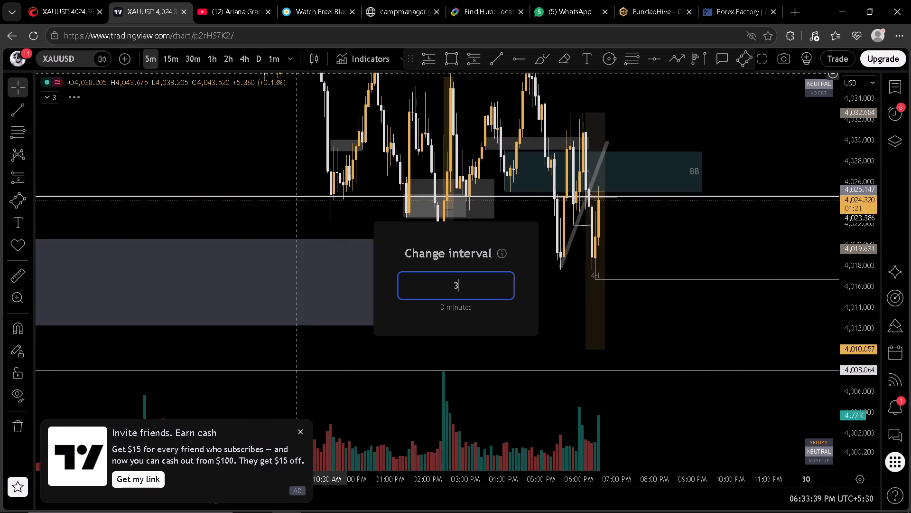
key(Return)
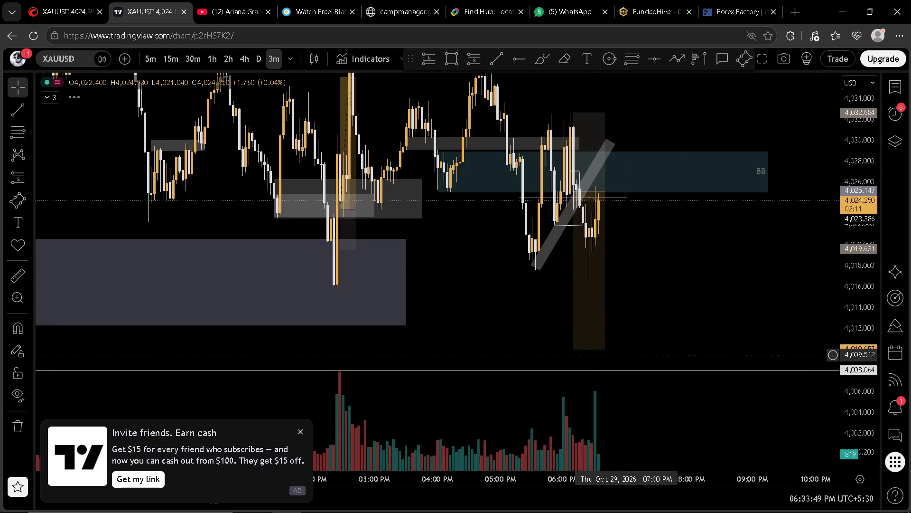
click(689, 304)
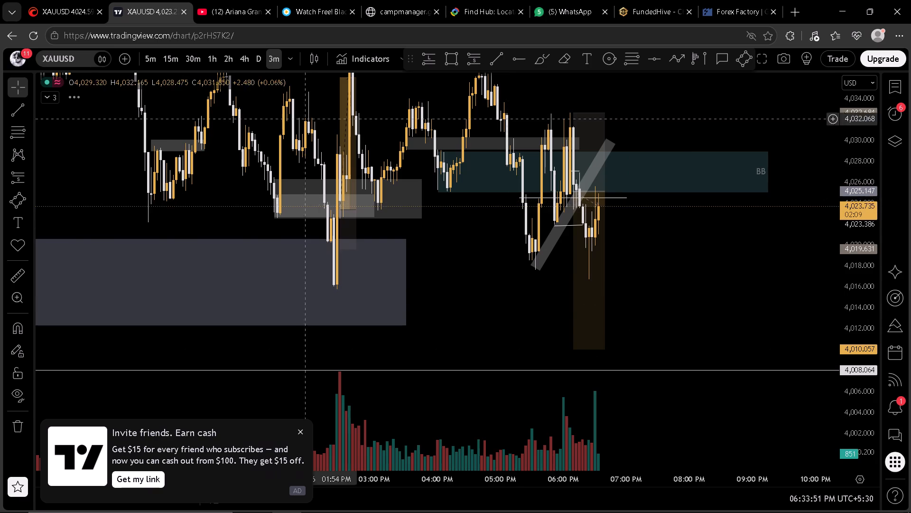
On the 15-minute XAUUSD chart, delete the BB zone spanning about 4,025 to 4,029.
click(156, 57)
click(169, 58)
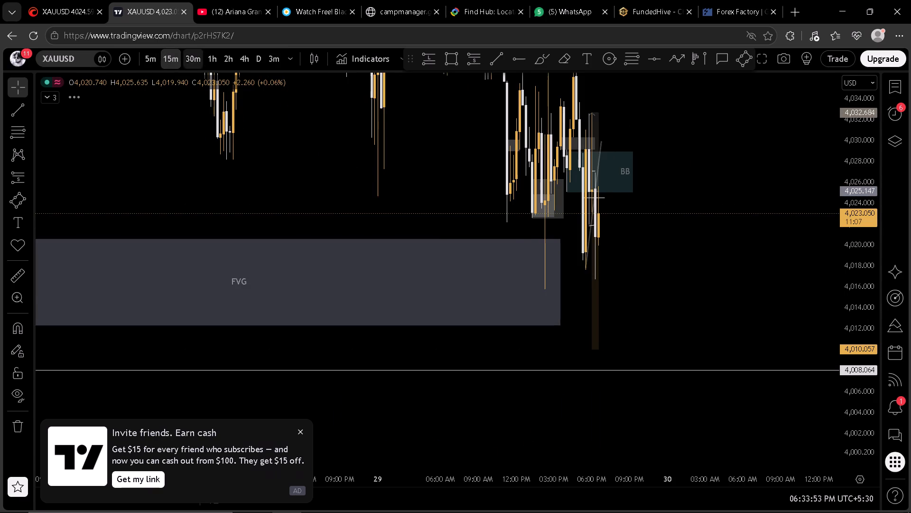
scroll(595, 292, up, 9)
drag(446, 277, 748, 284)
scroll(875, 236, down, 2)
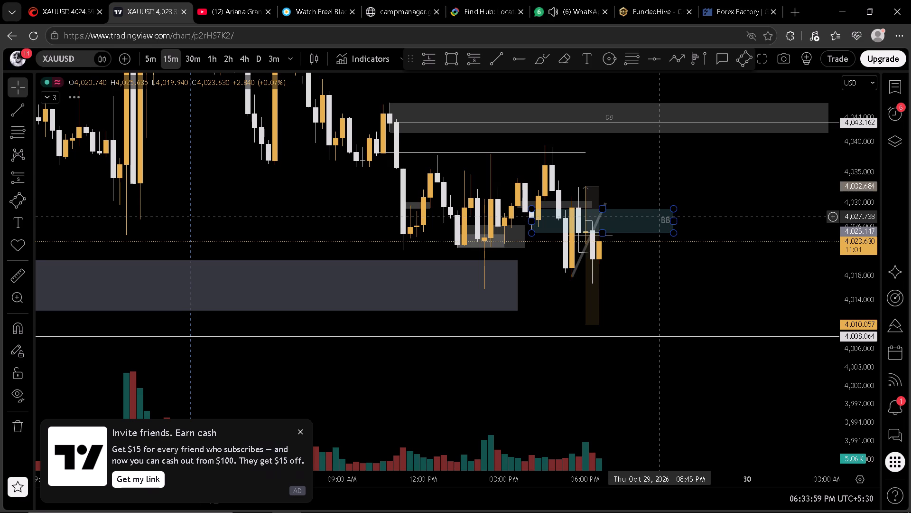
click(674, 220)
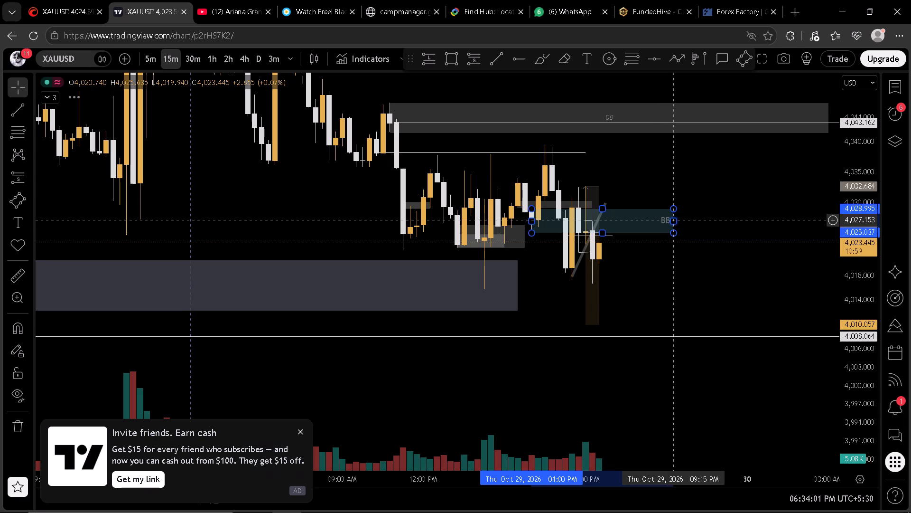
click(775, 104)
scroll(865, 227, up, 2)
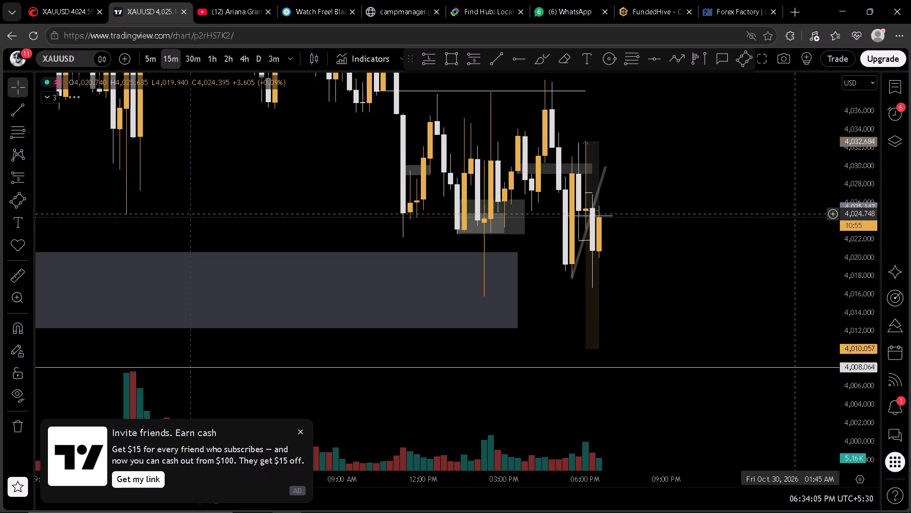
click(790, 213)
Examine recent XAUUSD candles against the diagonal band, drawn levels and short position on the 3-minute chart.
click(274, 53)
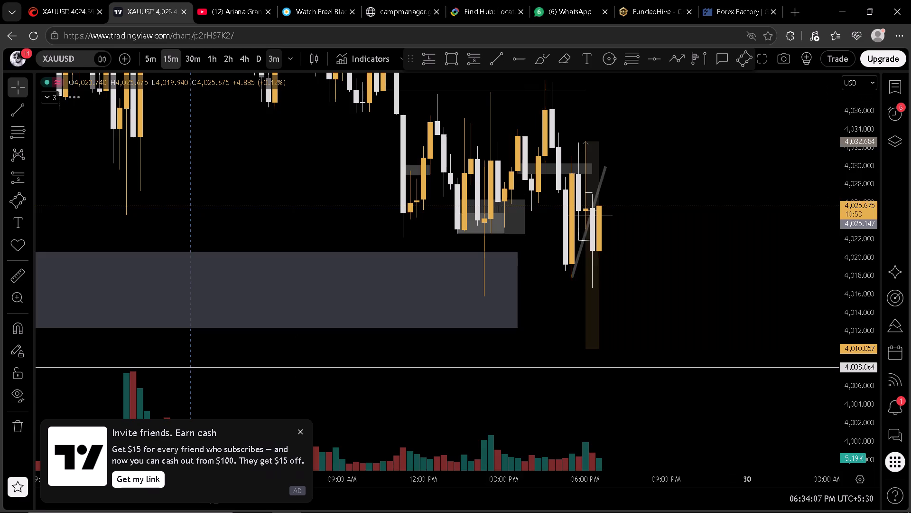
scroll(864, 240, up, 3)
scroll(788, 226, down, 8)
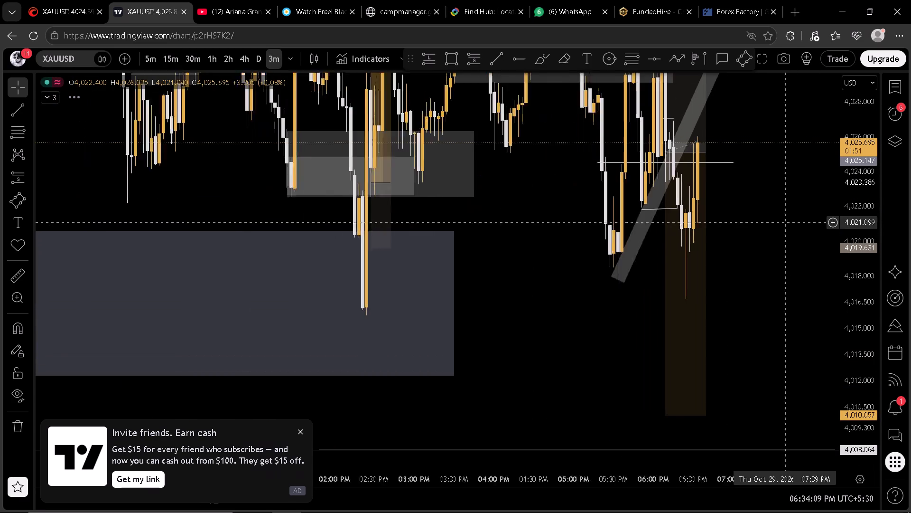
scroll(799, 225, down, 1)
scroll(883, 190, down, 4)
scroll(808, 254, up, 2)
drag(800, 254, 722, 261)
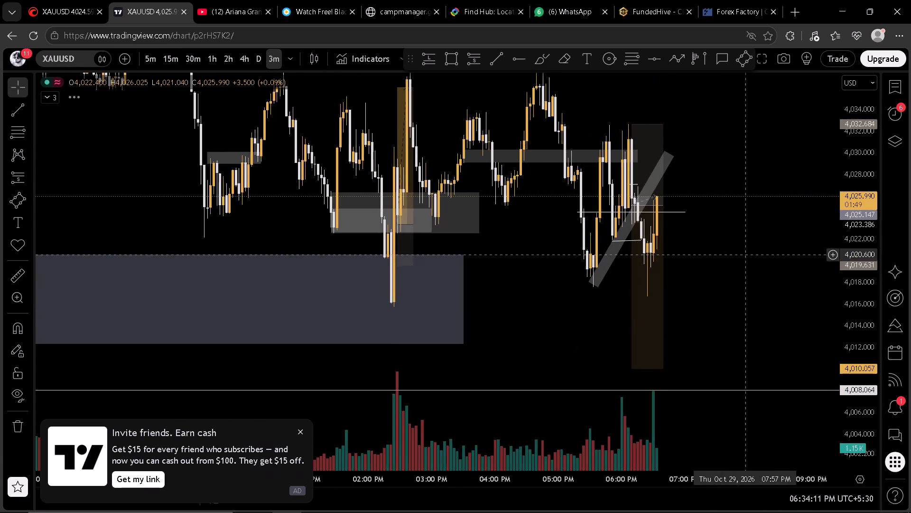
scroll(773, 251, down, 3)
drag(858, 180, 851, 283)
scroll(789, 249, up, 2)
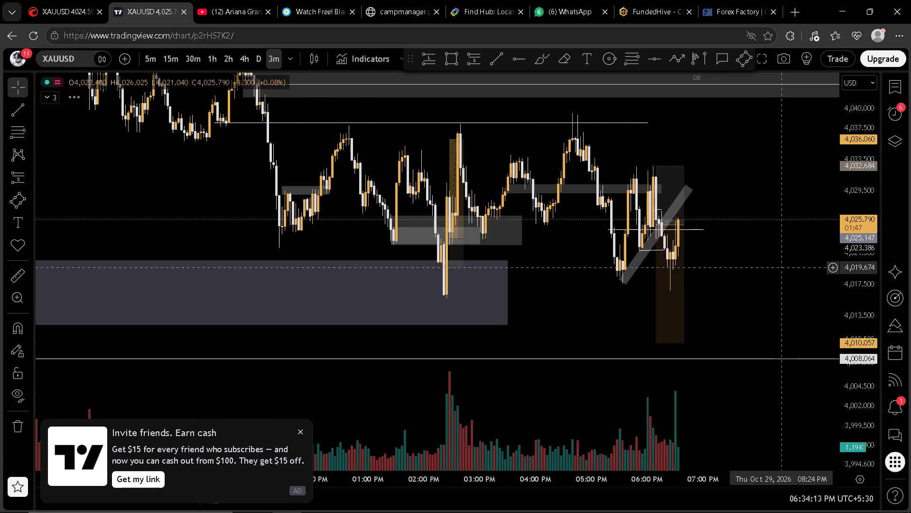
scroll(773, 275, down, 1)
scroll(768, 274, up, 1)
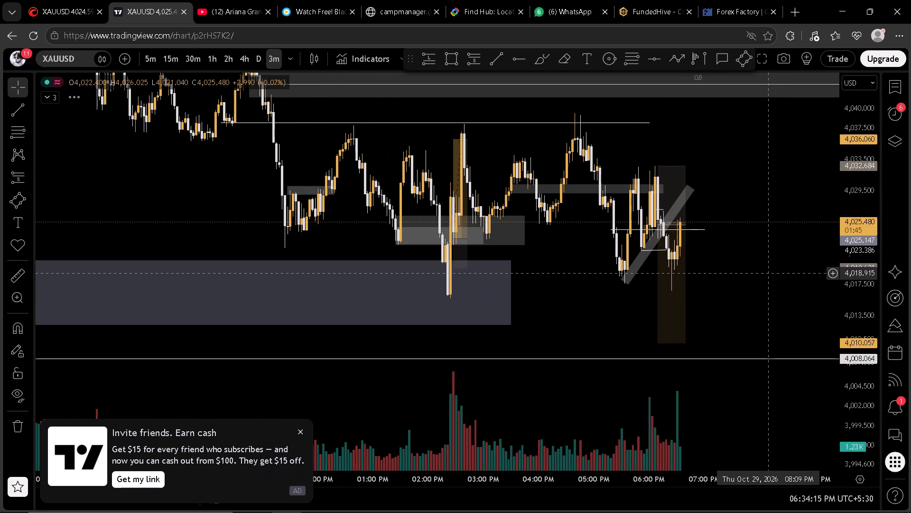
scroll(767, 270, up, 2)
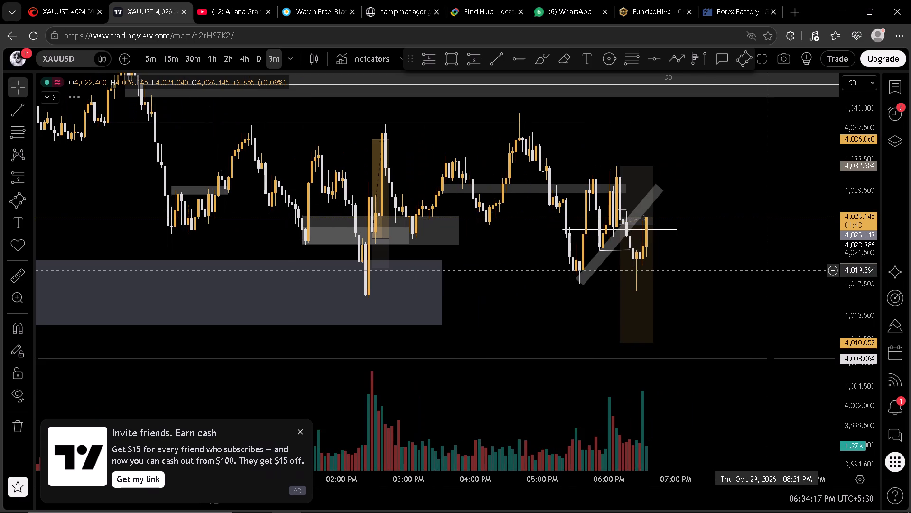
Extend the end of the short position drawing to about 07:00 PM on the 3-minute chart.
drag(654, 224, 674, 226)
click(745, 226)
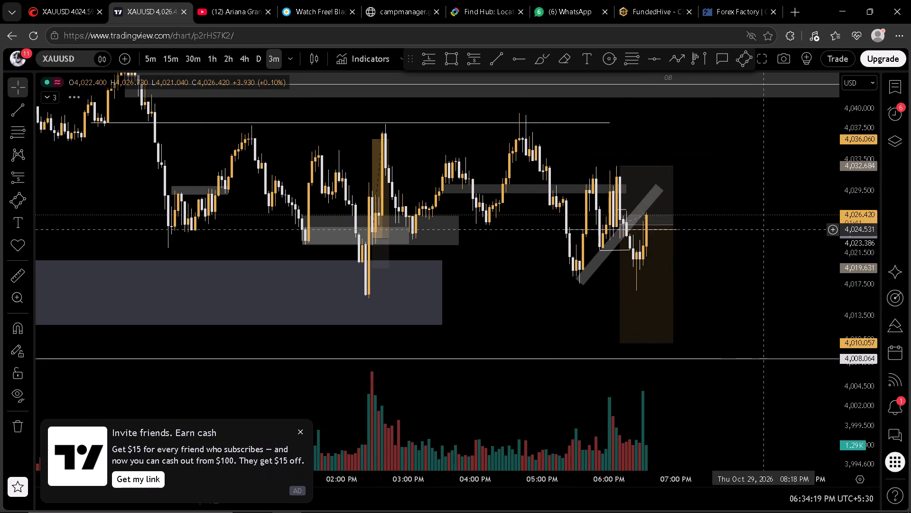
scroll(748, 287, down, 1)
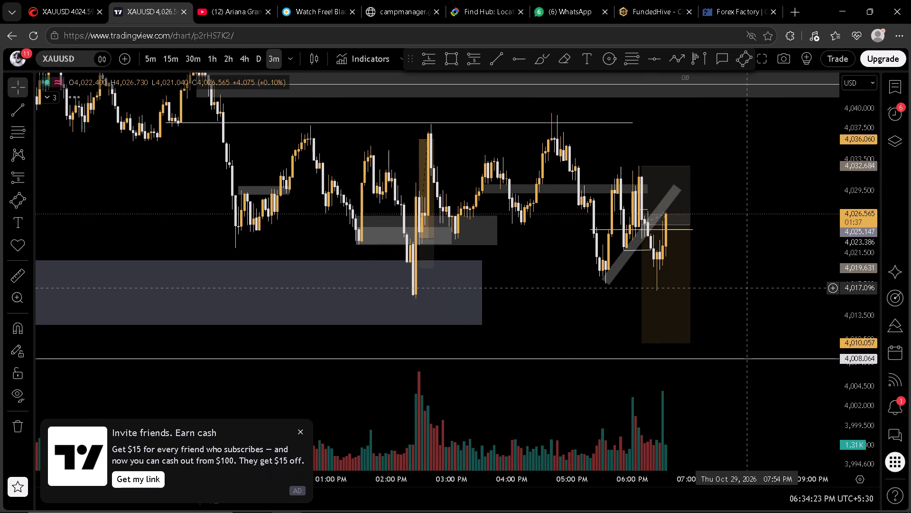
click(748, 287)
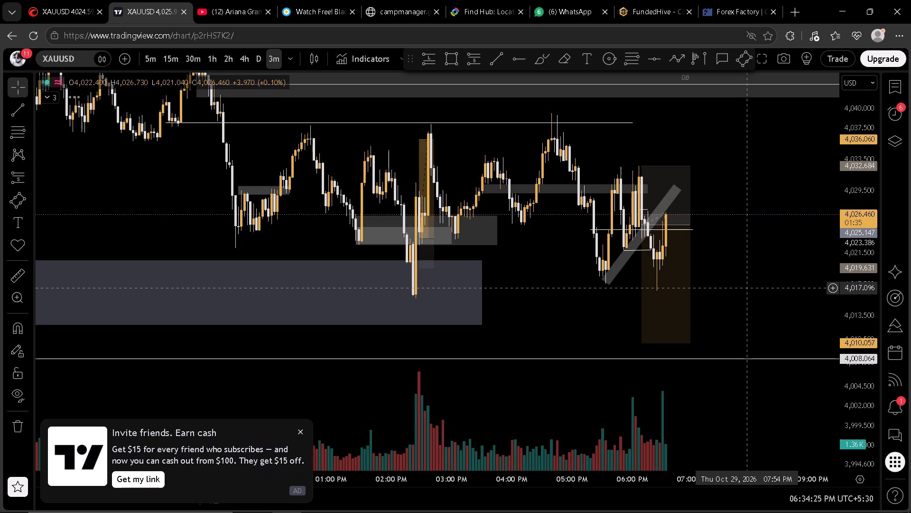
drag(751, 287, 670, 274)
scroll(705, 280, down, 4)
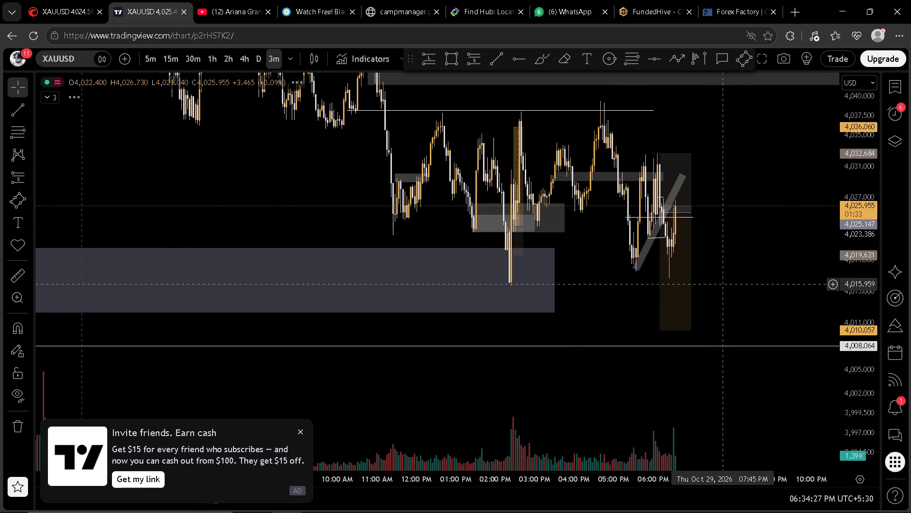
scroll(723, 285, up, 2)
Switch to US100 and examine its price action around the two horizontal levels on the 3-minute, 5-minute, 1-hour and 30-minute charts.
click(746, 282)
key(space)
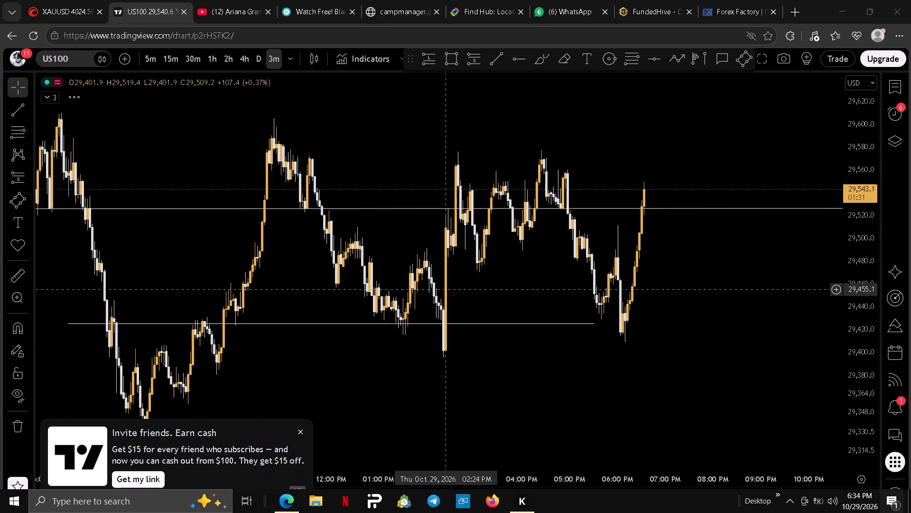
click(149, 57)
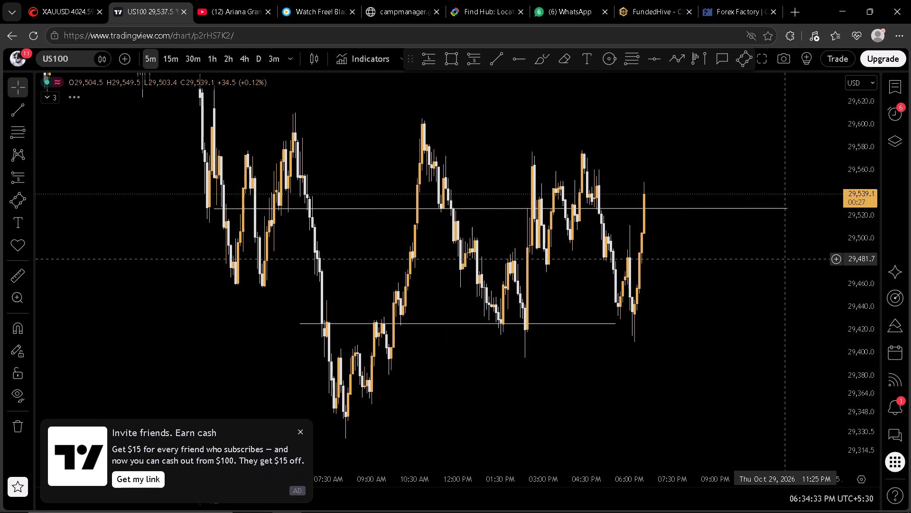
scroll(784, 259, up, 3)
click(212, 60)
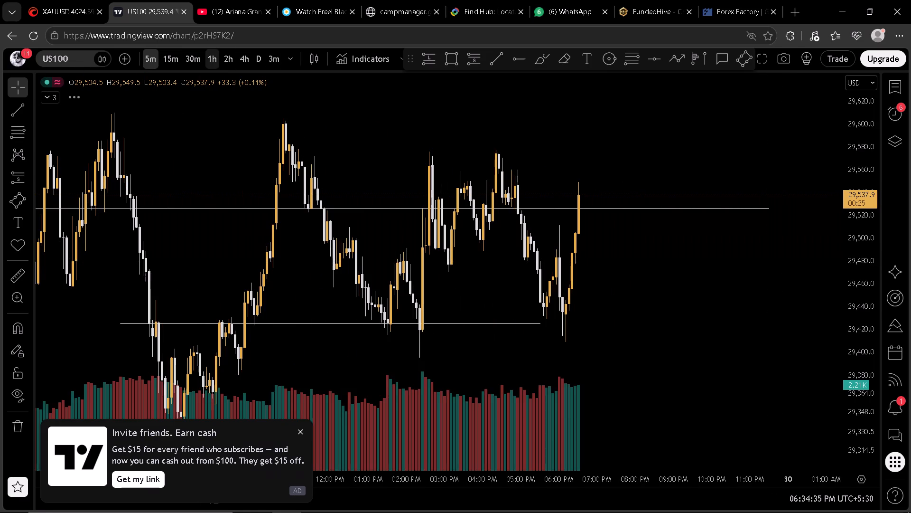
scroll(867, 193, down, 3)
scroll(762, 214, up, 3)
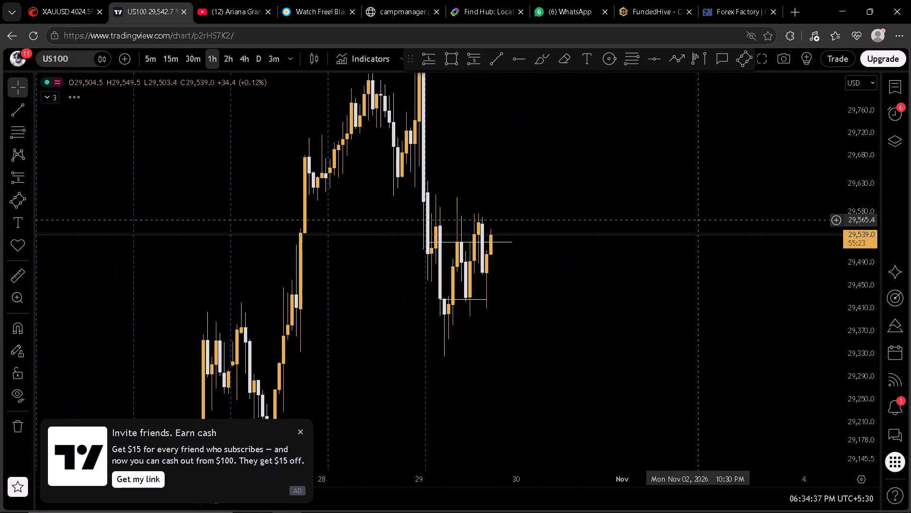
click(194, 61)
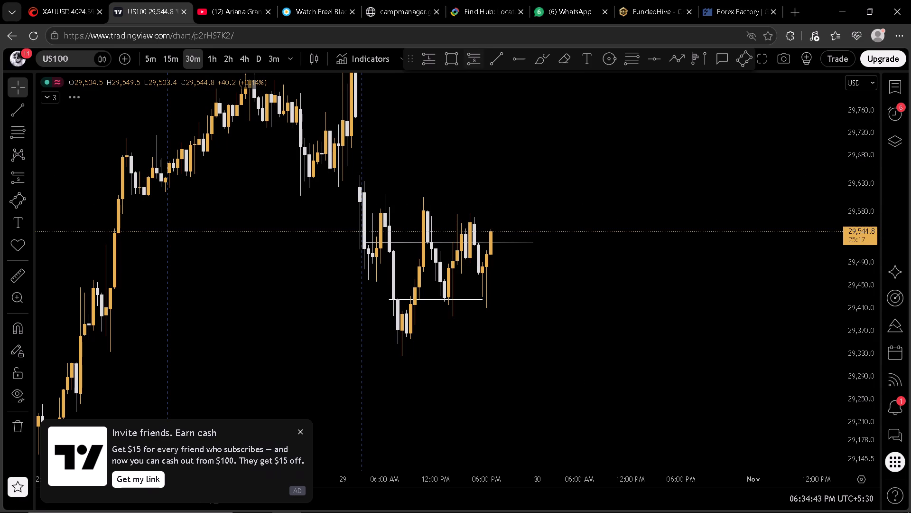
click(540, 174)
click(147, 59)
scroll(871, 251, up, 4)
scroll(774, 244, down, 4)
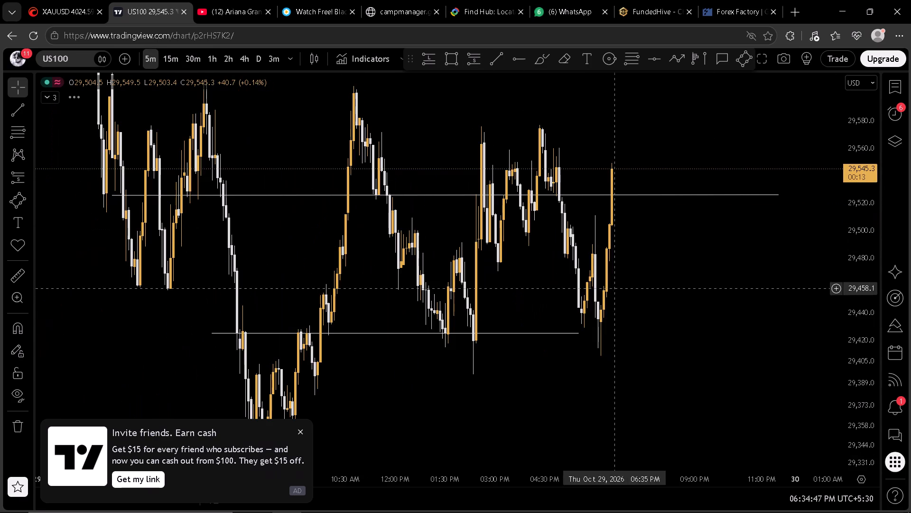
Draw a small rectangle spanning about 29,459 to 29,447 over the latest swing candles on the 5-minute US100 chart.
click(451, 57)
click(590, 286)
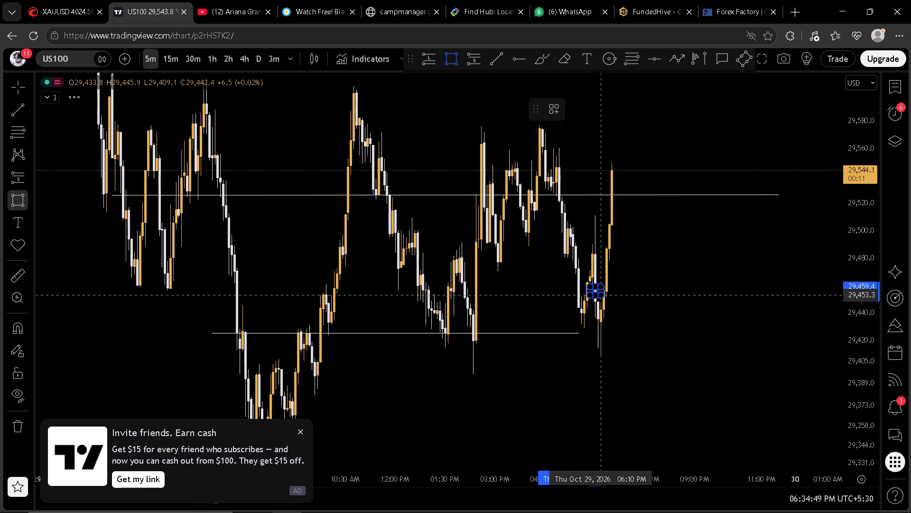
click(615, 303)
click(678, 275)
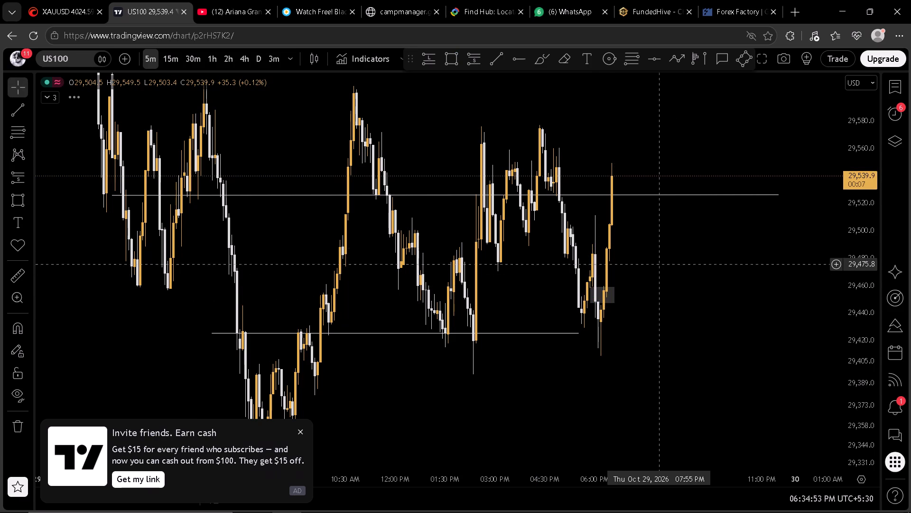
Return to XAUUSD and examine recent candles around the short position and diagonal band on the 5-minute, 3-minute and 1-minute charts.
click(686, 240)
key(space)
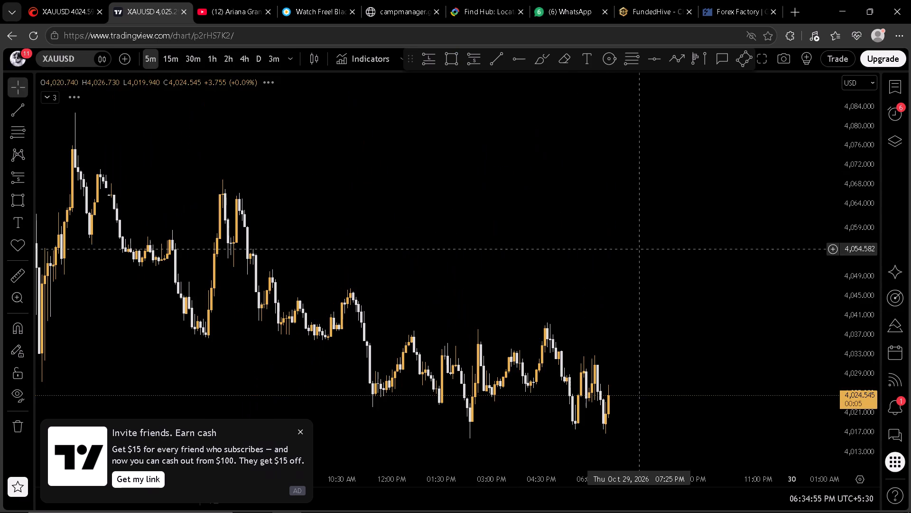
drag(703, 263, 702, 138)
scroll(864, 215, up, 4)
scroll(785, 195, up, 4)
drag(675, 209, 702, 186)
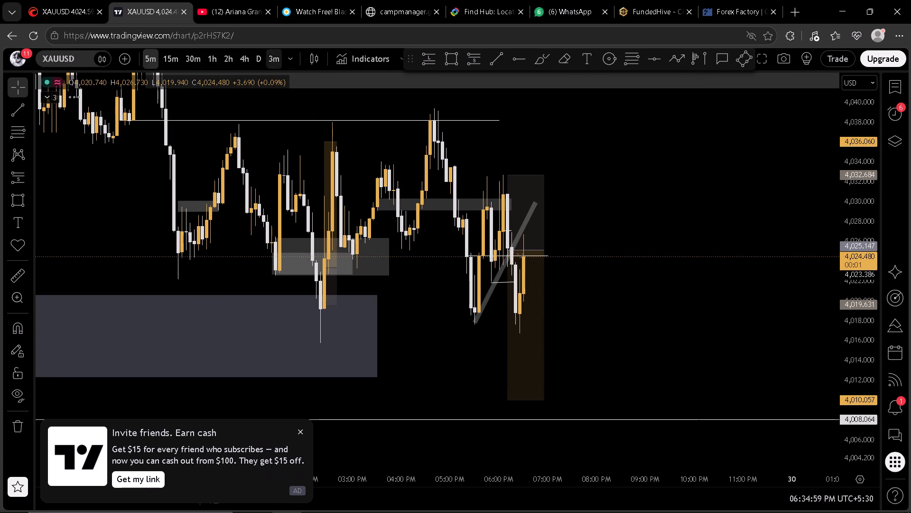
click(271, 56)
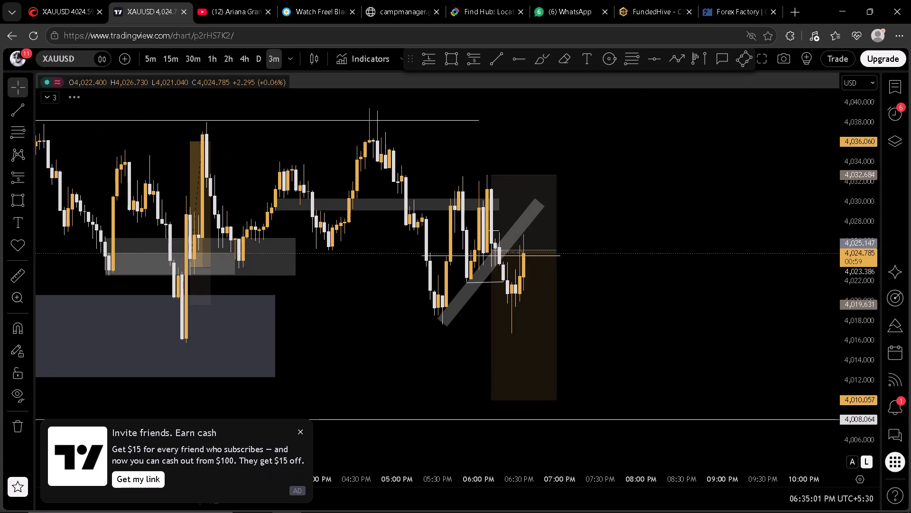
scroll(854, 252, up, 1)
scroll(771, 229, down, 4)
scroll(876, 204, down, 2)
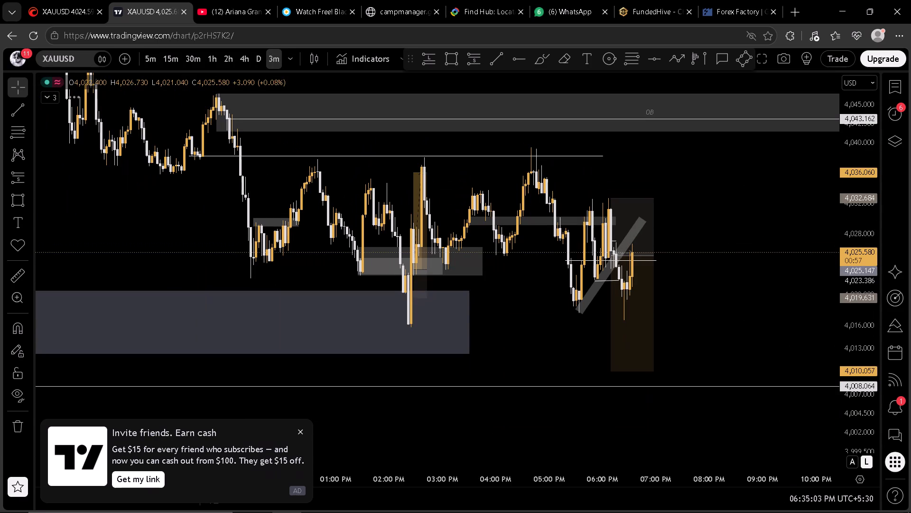
scroll(807, 214, up, 1)
key(1)
key(Return)
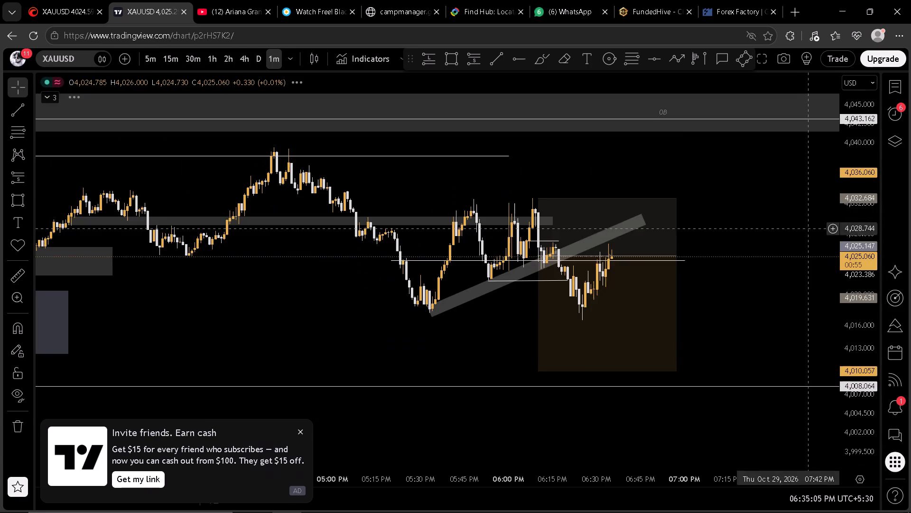
scroll(859, 236, up, 2)
scroll(782, 206, down, 2)
drag(795, 202, 747, 200)
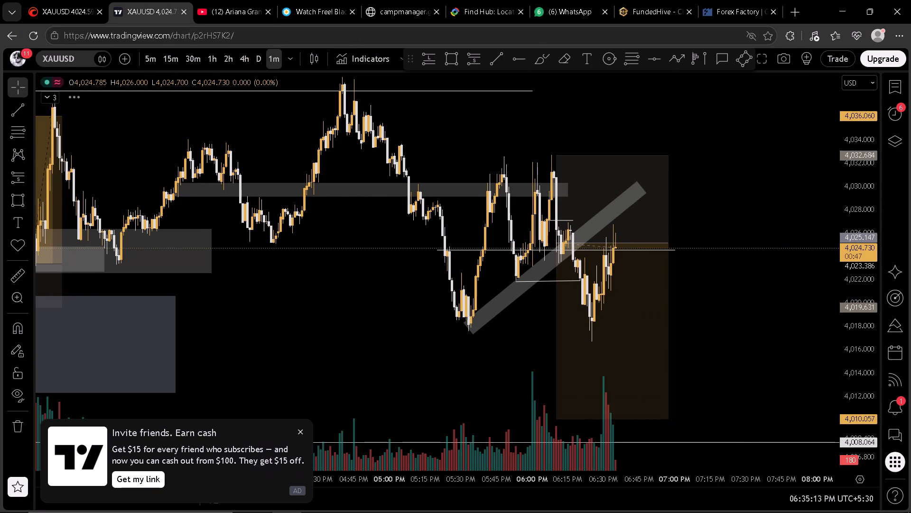
Switch to cTrader and set the stop-loss price of the XAUUSD sell order to 4032.6.
click(86, 0)
click(720, 299)
key(BackSpace)
key(BackSpace)
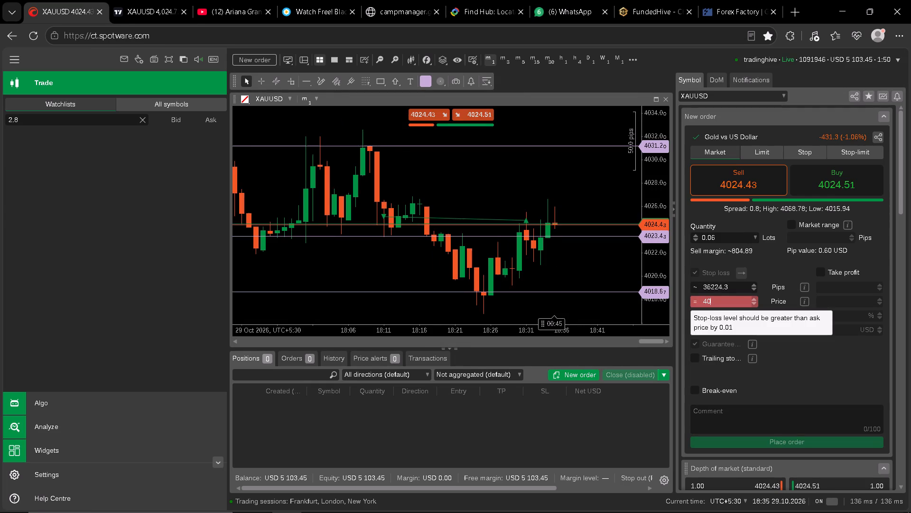
key(3)
key(2)
key(period)
key(6)
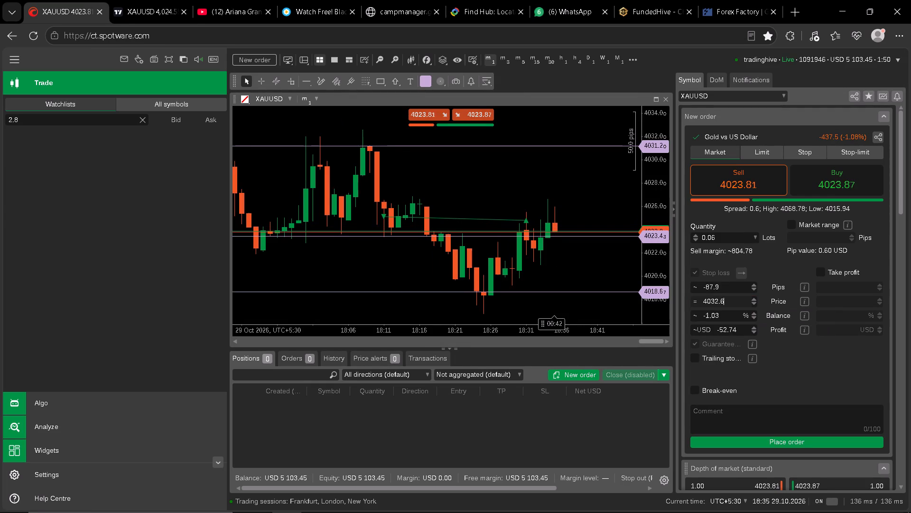
click(772, 260)
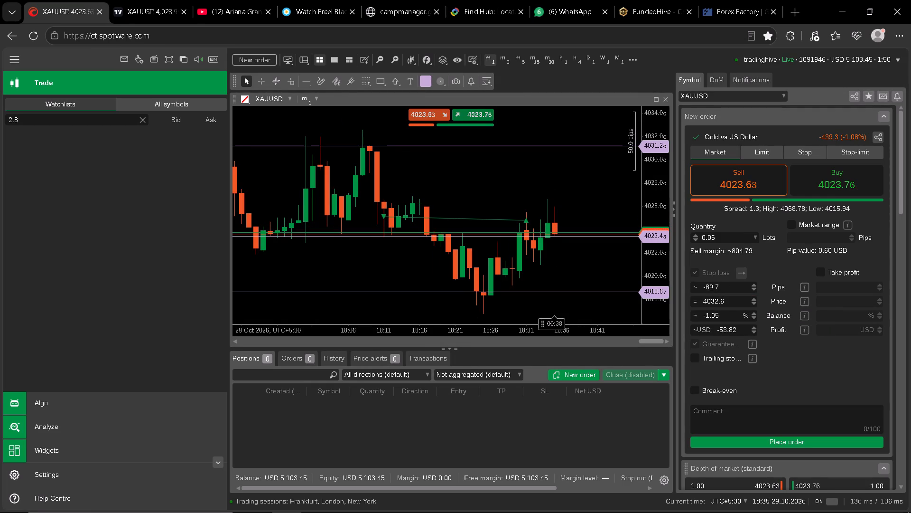
Place the 0.06-lot XAUUSD market sell order.
click(792, 441)
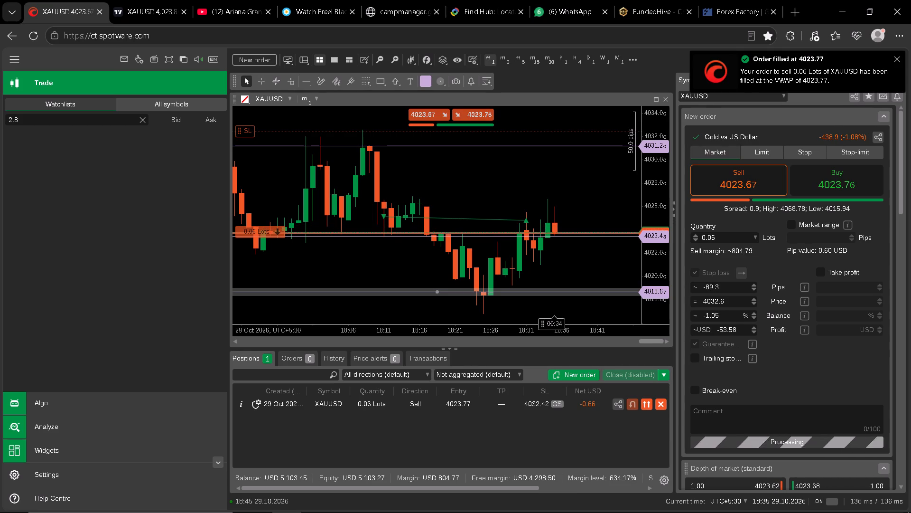
Move the open sell position's stop loss to 4032.22 on the chart.
drag(590, 186, 594, 200)
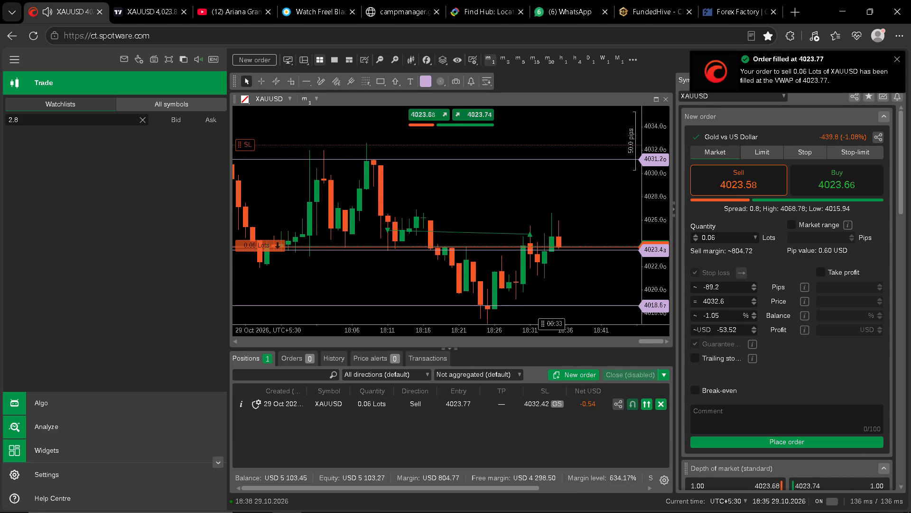
click(284, 145)
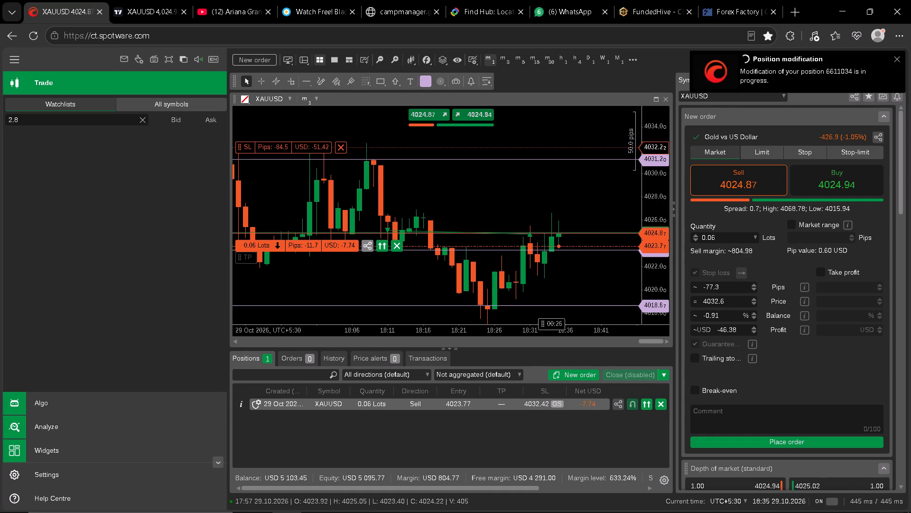
click(569, 196)
Switch the cTrader XAUUSD chart to the 5-minute timeframe.
drag(578, 198, 560, 168)
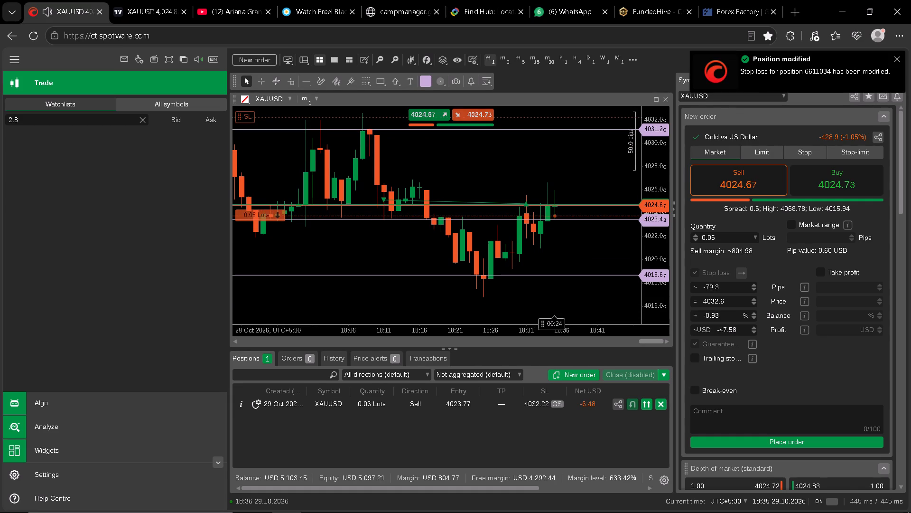
click(308, 101)
click(308, 96)
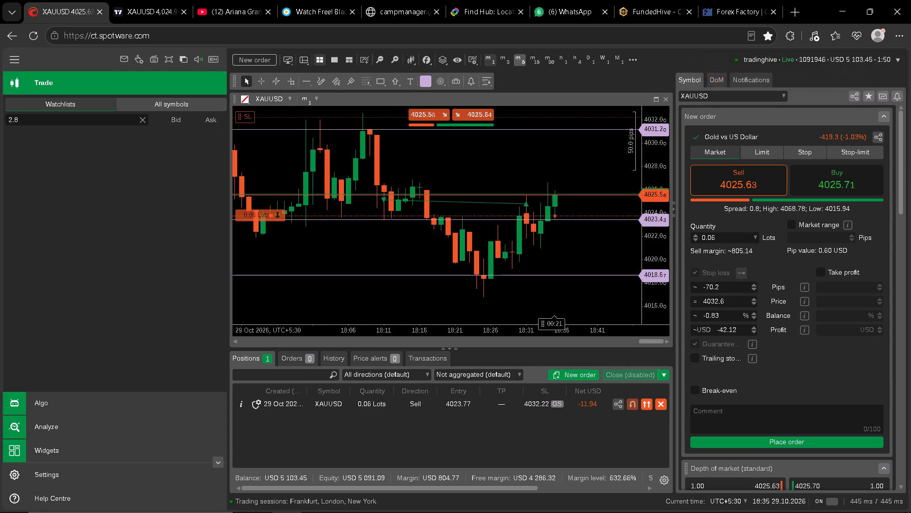
click(518, 63)
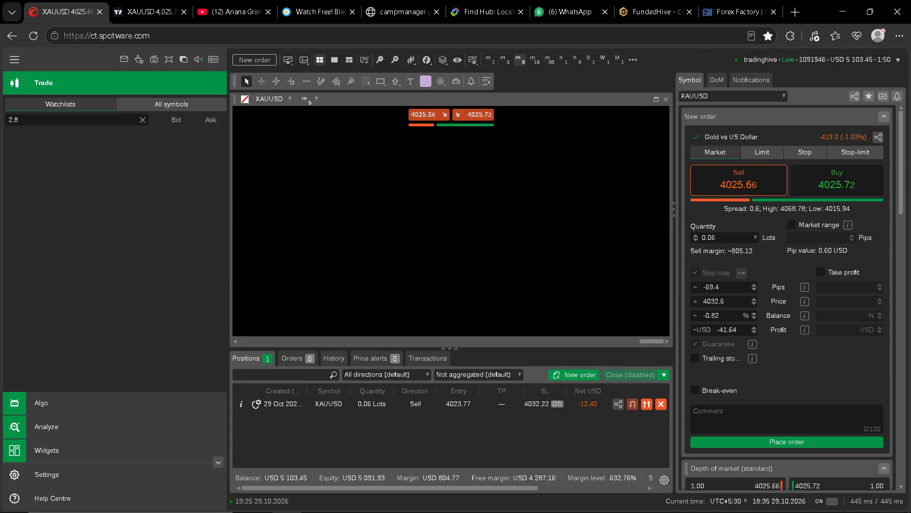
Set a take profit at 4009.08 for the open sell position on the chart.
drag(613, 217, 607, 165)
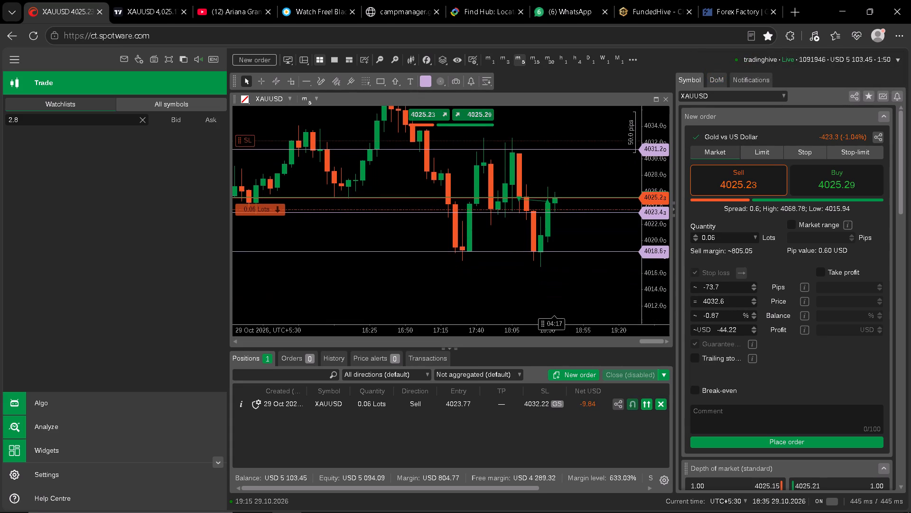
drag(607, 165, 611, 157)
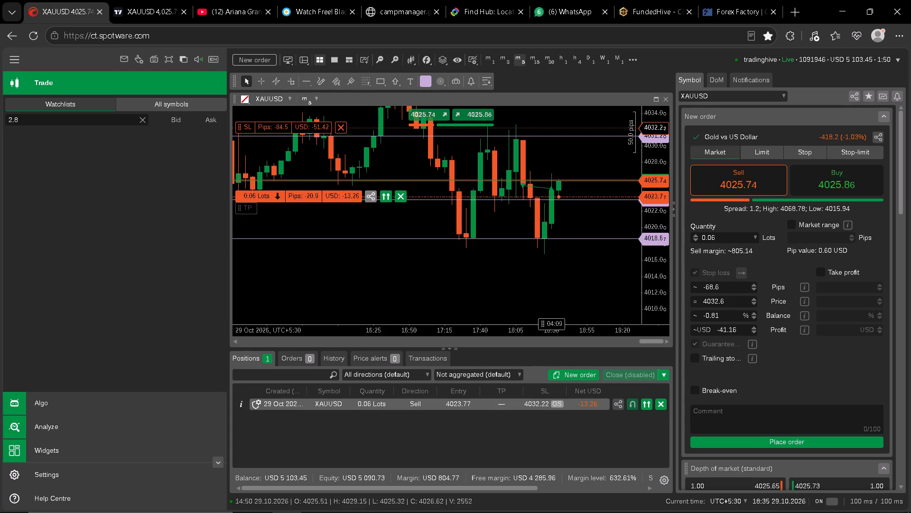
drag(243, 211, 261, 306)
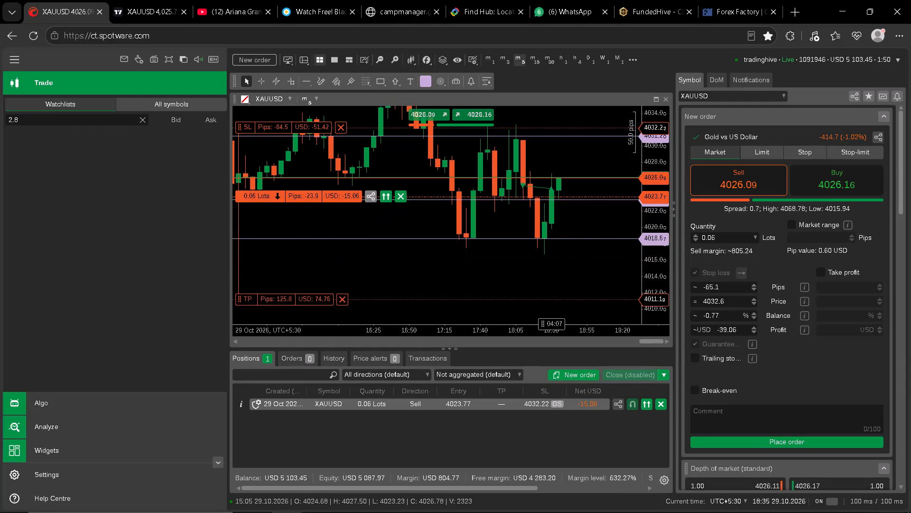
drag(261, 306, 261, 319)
Lower the sell position's take profit to 4006.83 on the chart.
drag(323, 279, 319, 266)
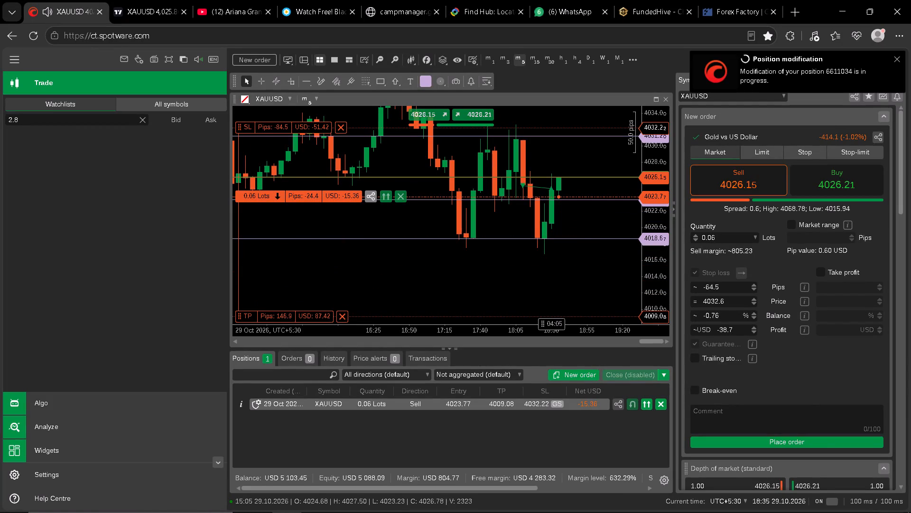
drag(319, 266, 317, 256)
drag(283, 292, 281, 306)
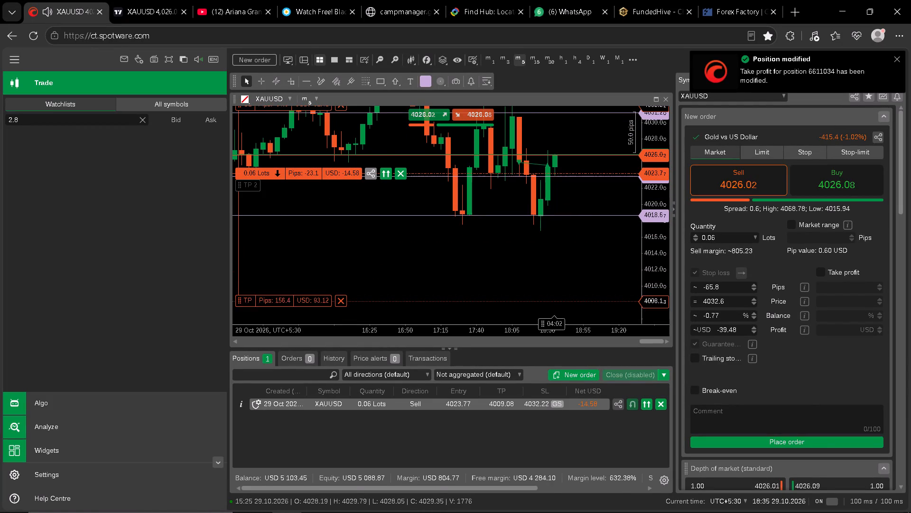
drag(281, 306, 279, 311)
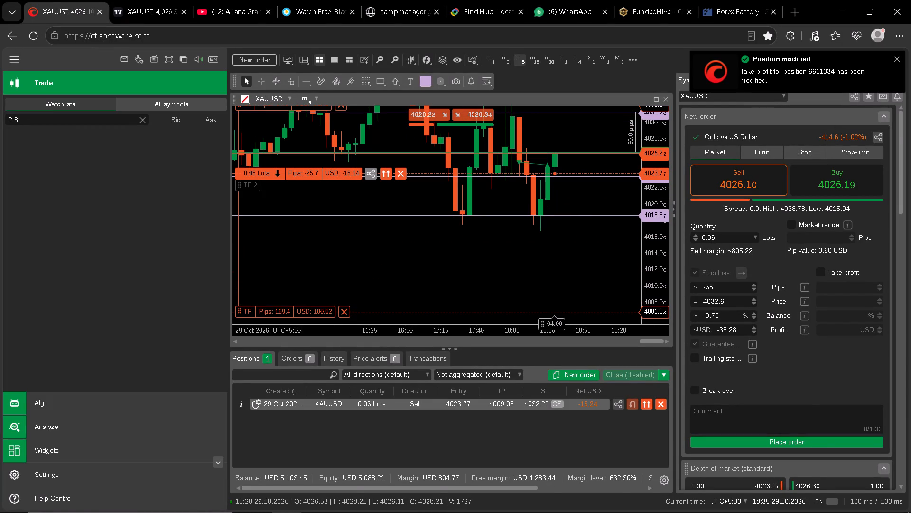
click(384, 260)
Delete the horizontal line at 4018.67 from the cTrader XAUUSD chart.
drag(661, 199, 660, 218)
drag(582, 253, 582, 266)
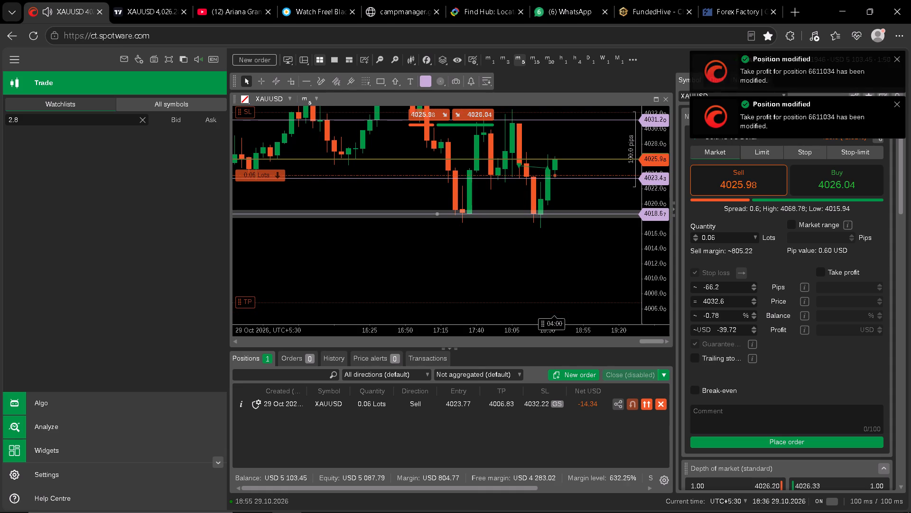
drag(582, 266, 581, 273)
click(577, 238)
key(Delete)
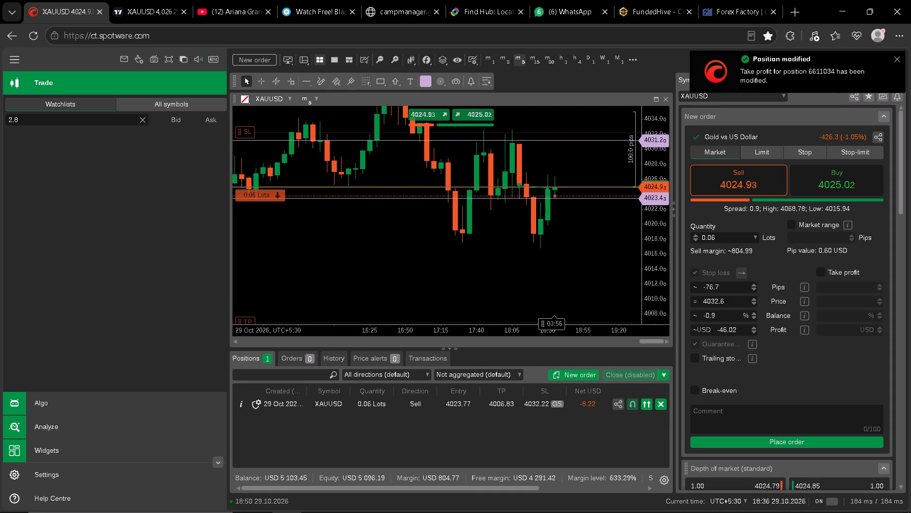
Delete the horizontal line at 4023.43 from the cTrader XAUUSD chart.
drag(577, 240, 577, 258)
click(565, 214)
key(Delete)
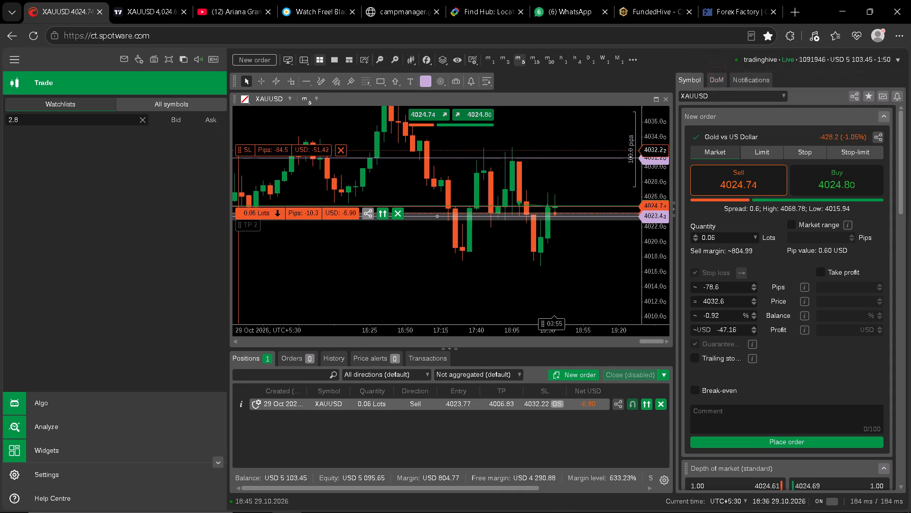
click(567, 219)
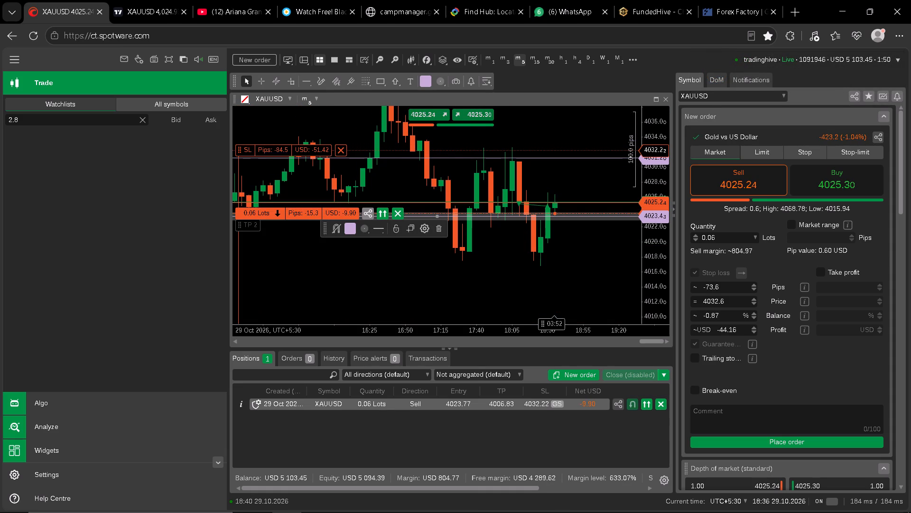
click(441, 228)
click(615, 254)
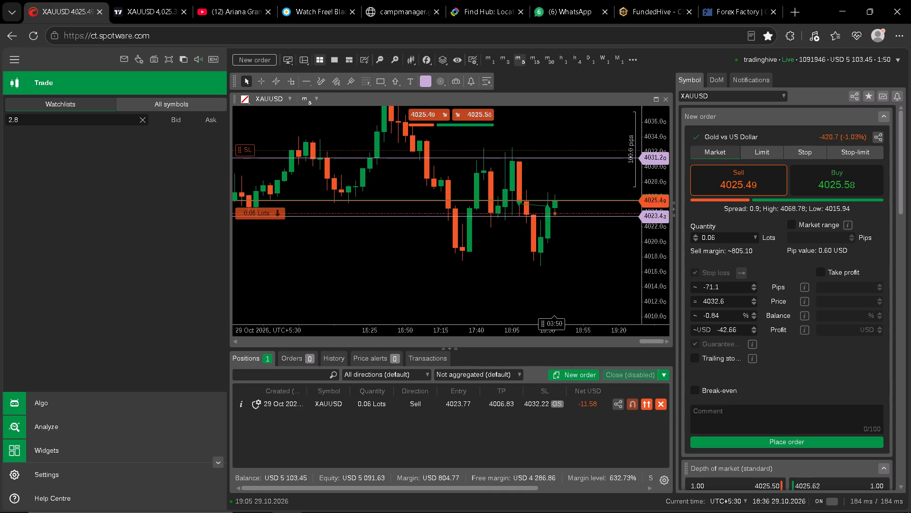
Examine the 5-minute XAUUSD price action against the open sell position's entry, stop-loss and take-profit levels.
scroll(607, 268, down, 4)
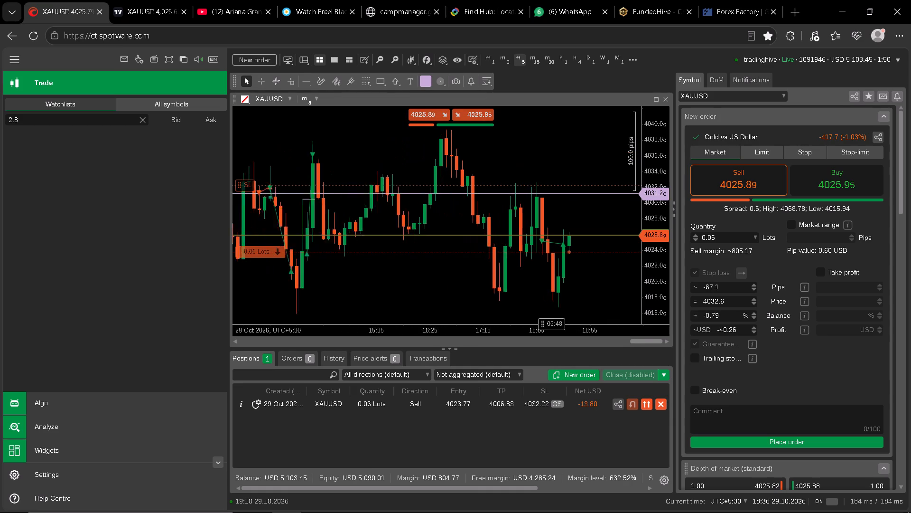
scroll(608, 275, down, 2)
drag(610, 278, 588, 194)
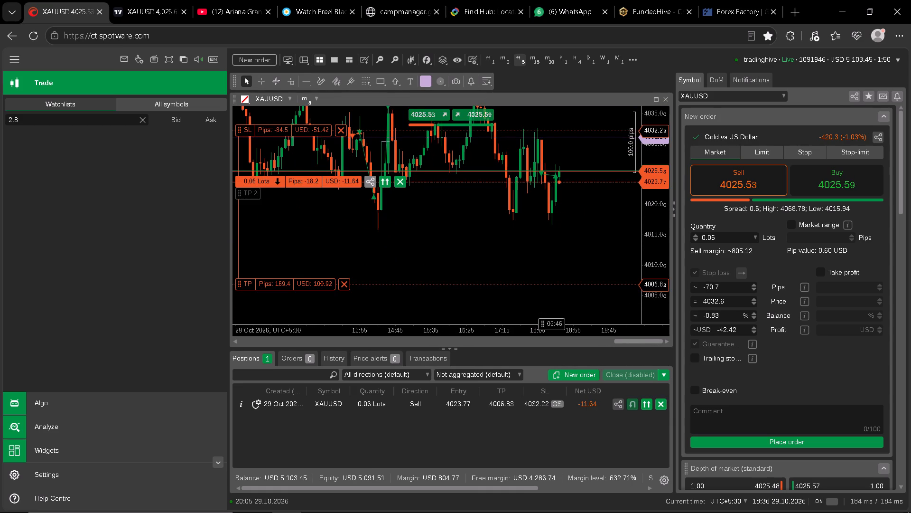
drag(652, 207, 652, 223)
drag(591, 225, 589, 234)
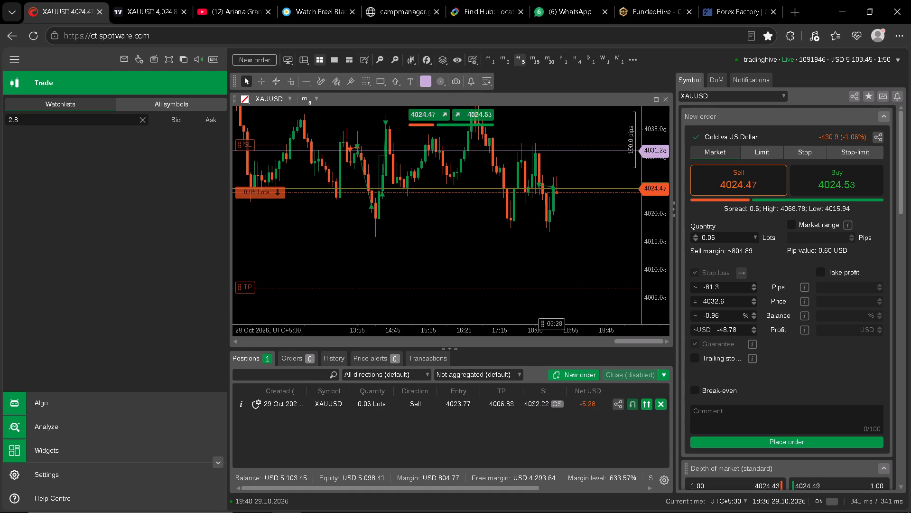
click(603, 253)
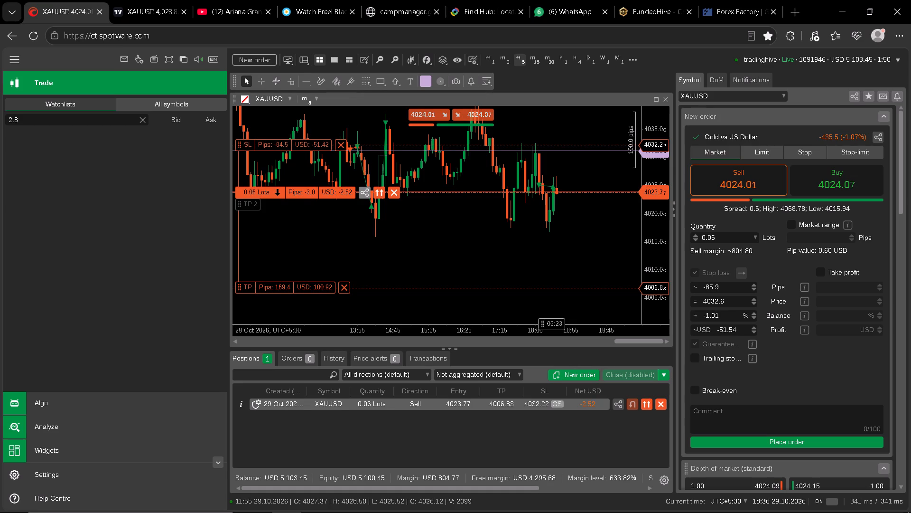
click(537, 256)
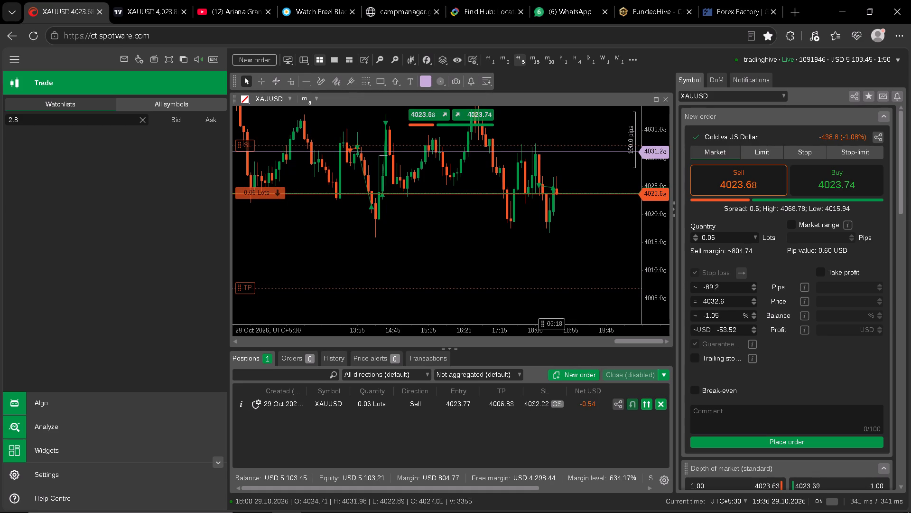
click(560, 261)
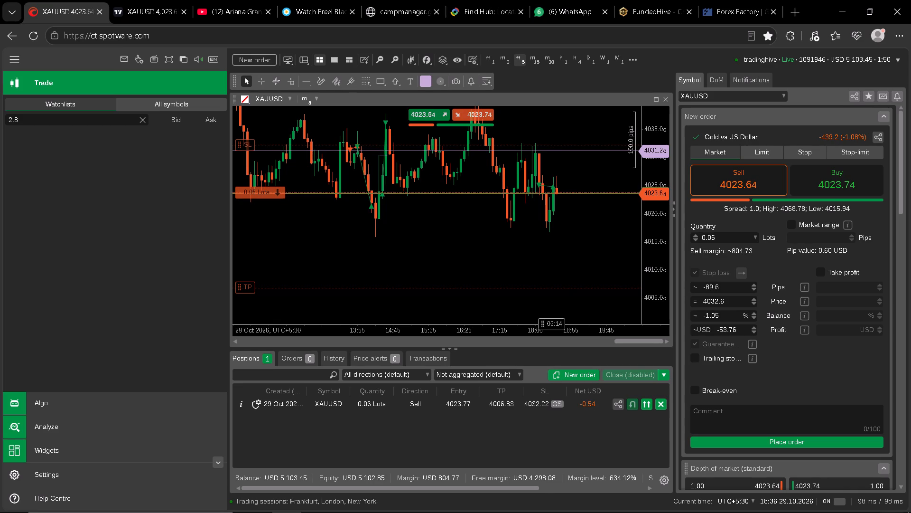
drag(602, 248, 602, 242)
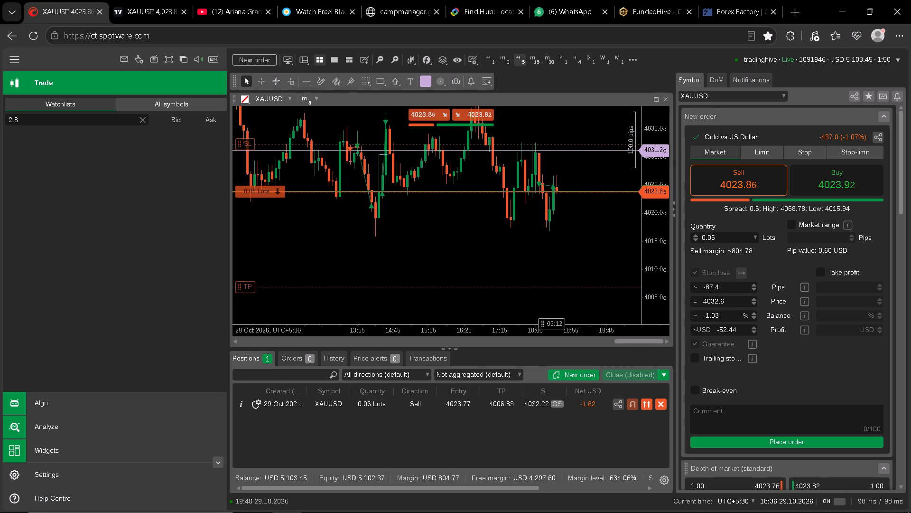
drag(602, 242, 602, 242)
drag(661, 238, 660, 217)
drag(614, 240, 600, 245)
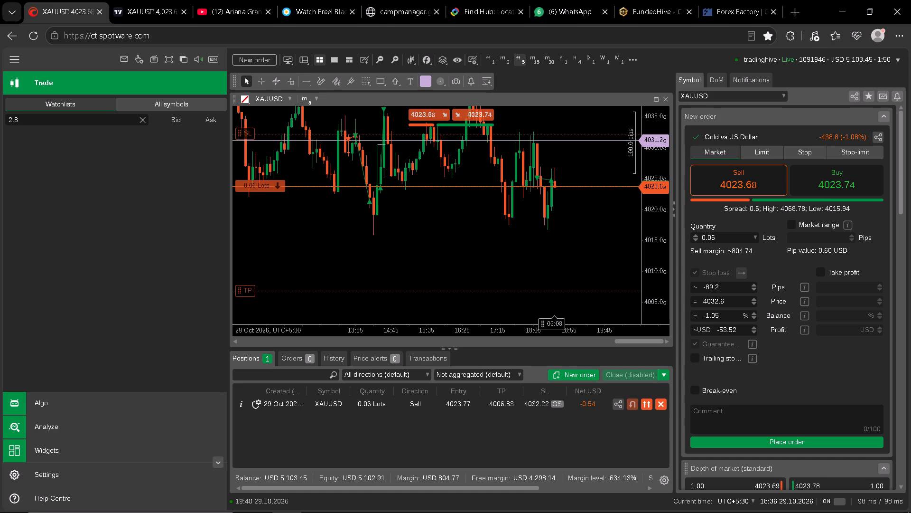
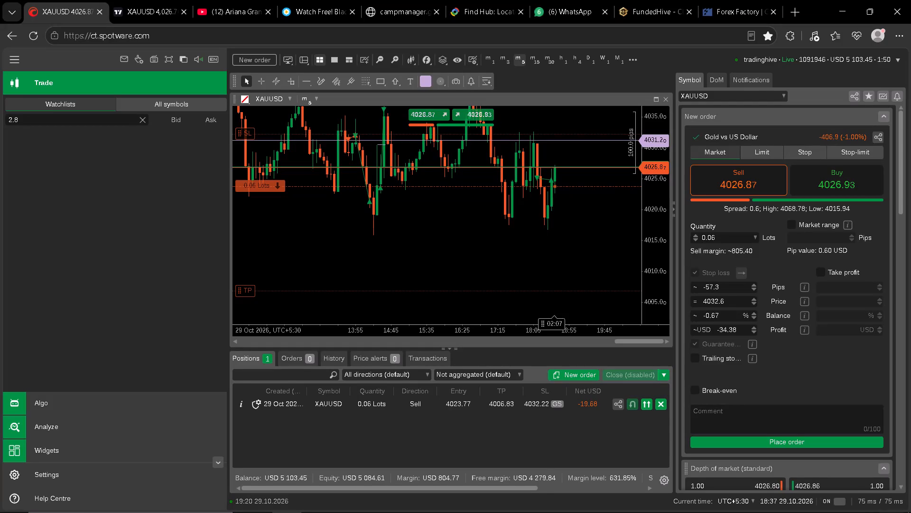
Examine the XAUUSD price action around the sell trade on the cTrader 5-minute and TradingView 1-minute charts.
drag(573, 217, 569, 233)
drag(652, 234, 653, 228)
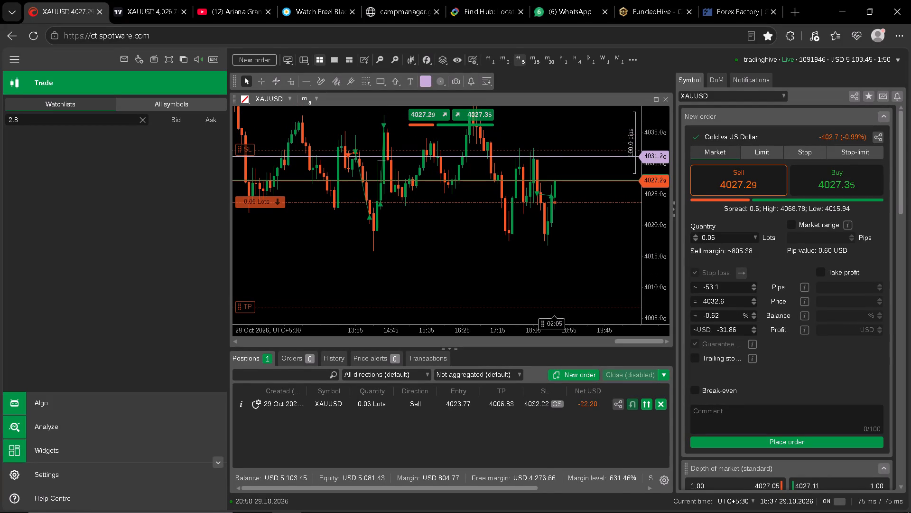
drag(653, 228, 654, 202)
drag(603, 254, 597, 241)
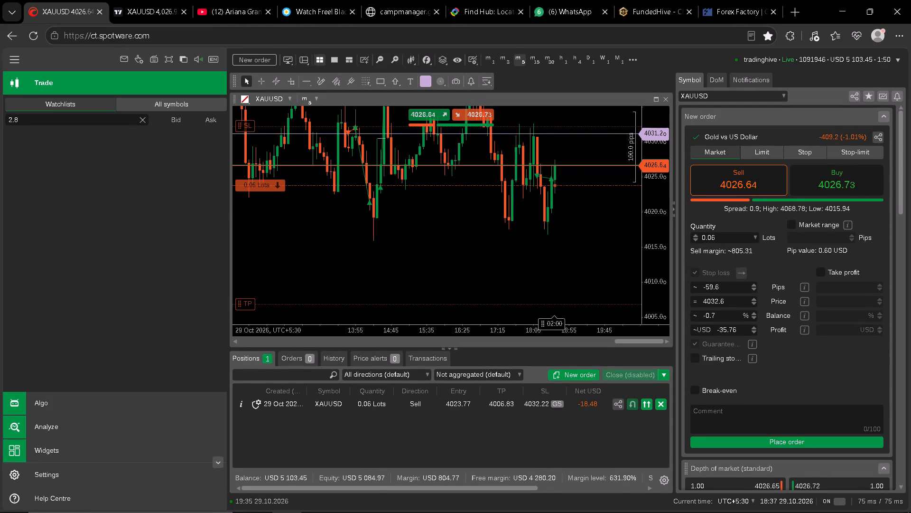
click(597, 241)
click(158, 0)
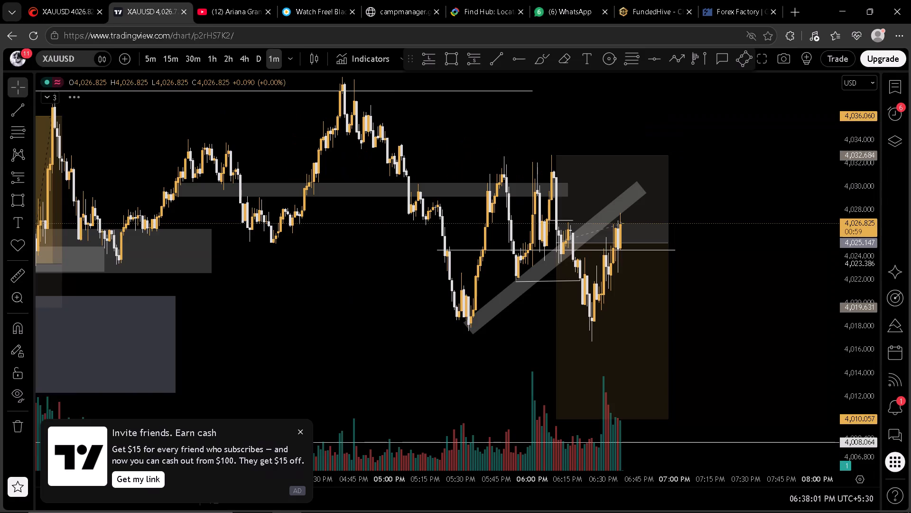
scroll(751, 294, down, 3)
drag(780, 303, 651, 234)
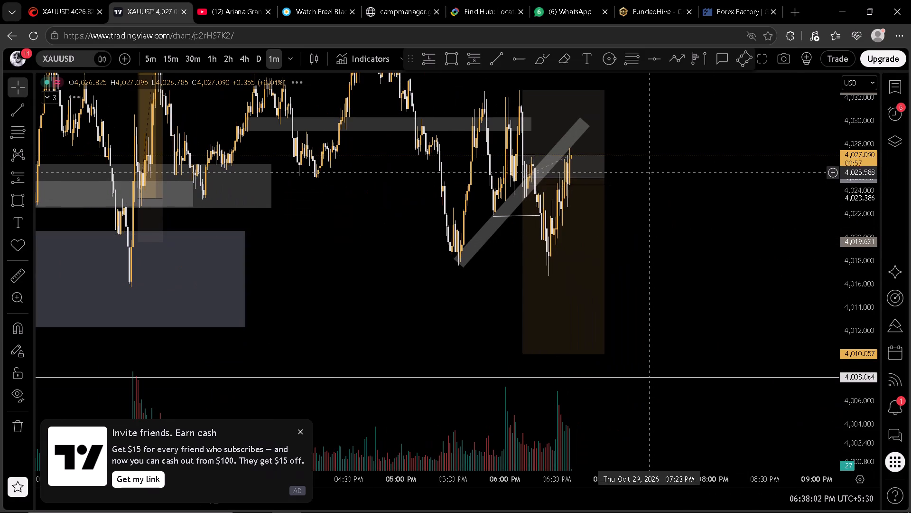
drag(853, 141, 855, 179)
drag(604, 187, 652, 188)
click(748, 172)
scroll(760, 221, down, 3)
scroll(864, 212, down, 1)
scroll(806, 241, up, 2)
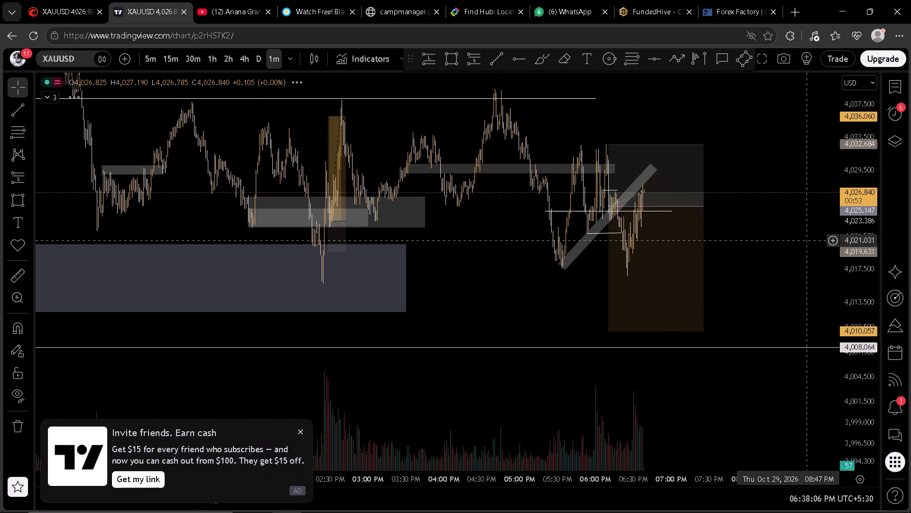
drag(783, 246, 772, 228)
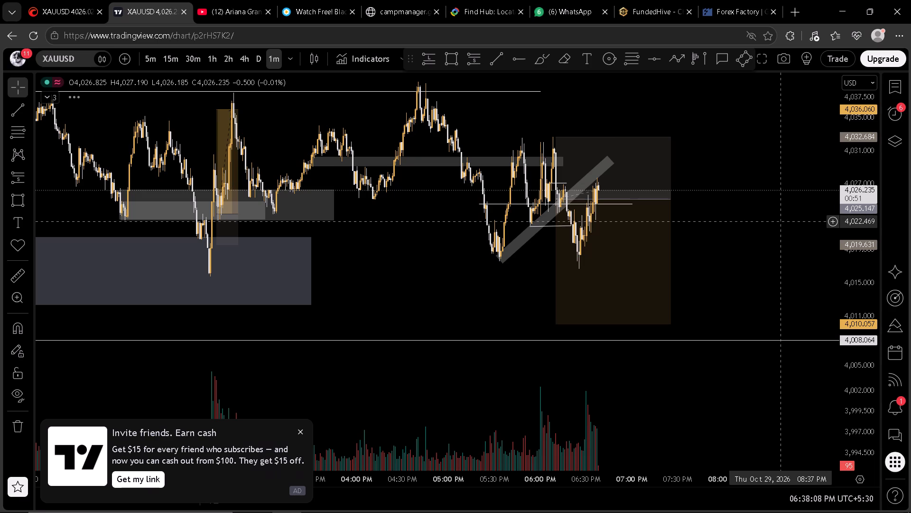
scroll(782, 231, up, 1)
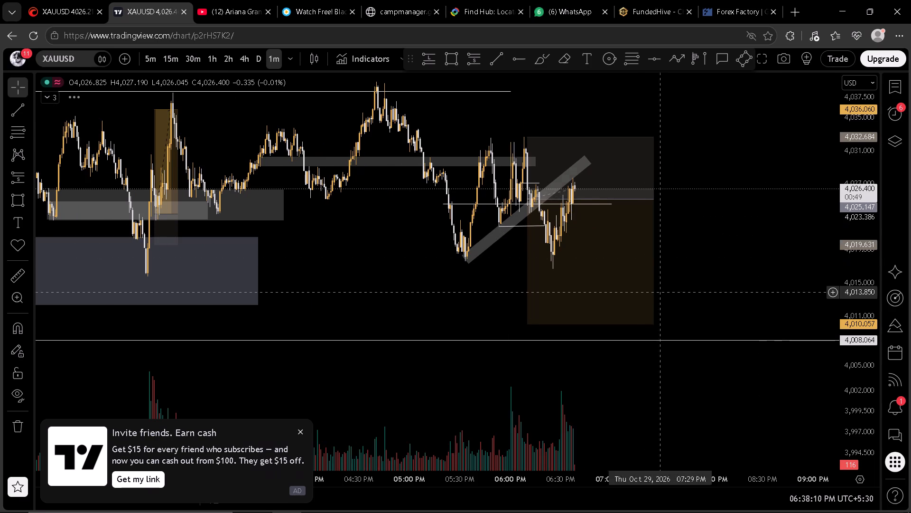
scroll(679, 346, down, 3)
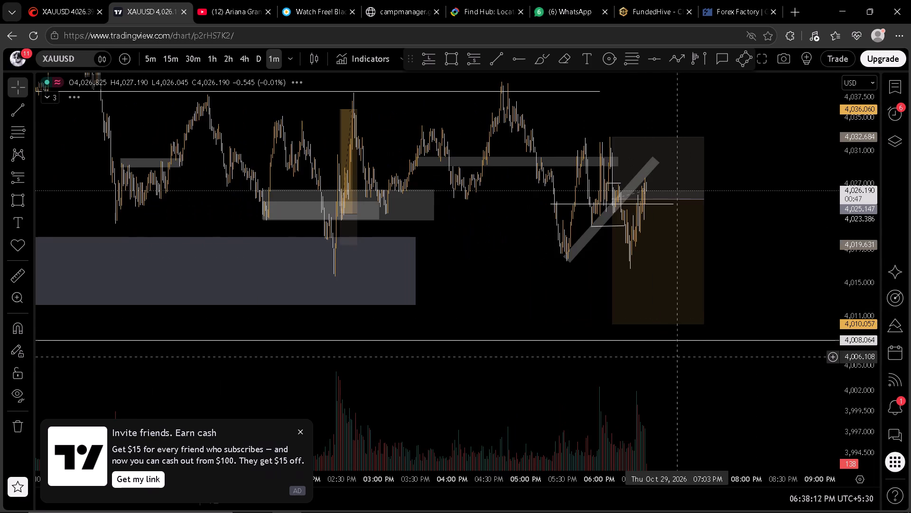
click(70, 0)
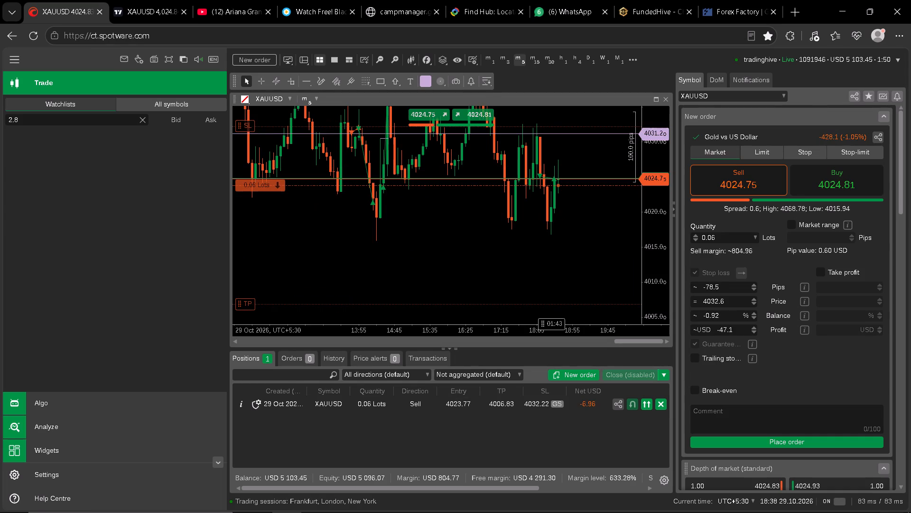
click(149, 0)
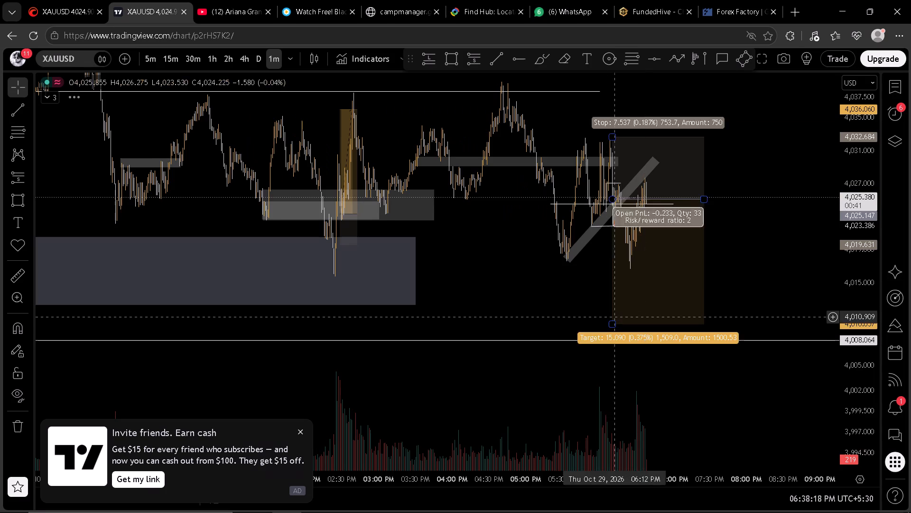
Extend the short position drawing's target on the TradingView XAUUSD chart down to about 4,006.037.
drag(613, 324, 615, 366)
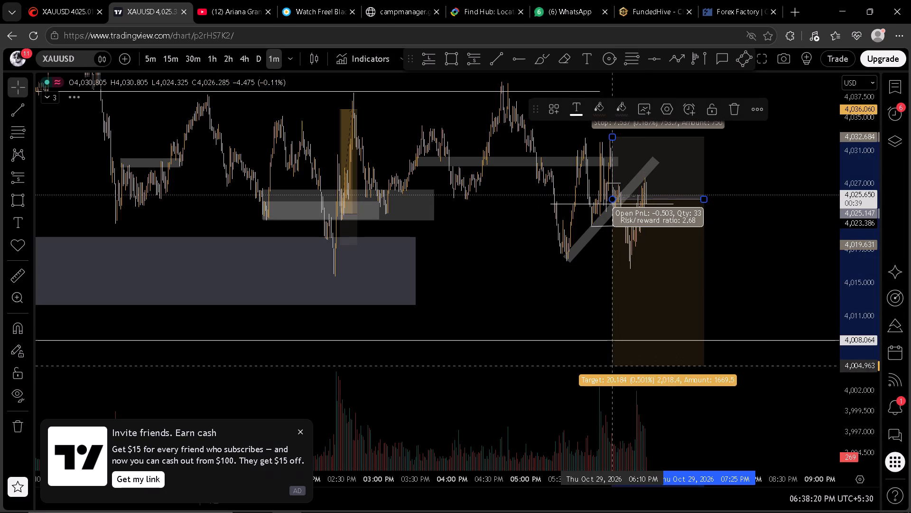
drag(615, 366, 616, 357)
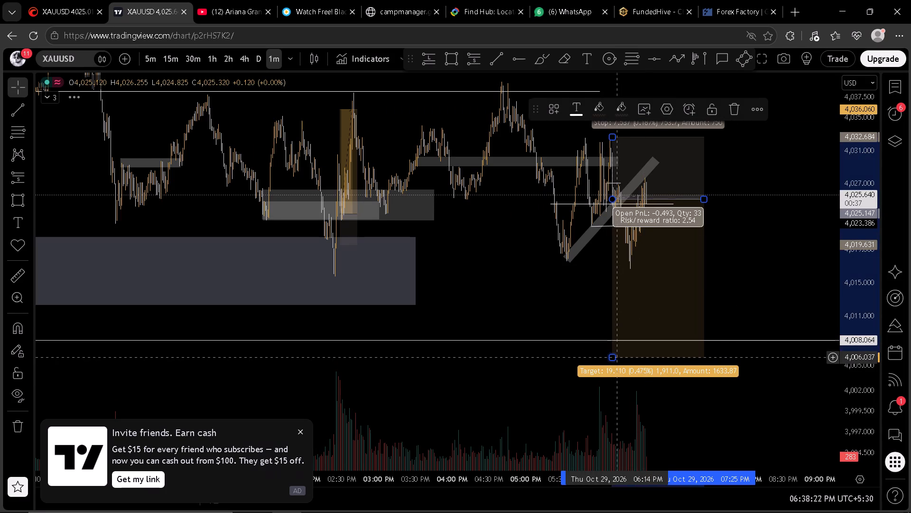
click(777, 275)
Examine the 1-minute XAUUSD price action against the short position drawing's entry, stop and target zones.
drag(777, 275, 660, 254)
scroll(659, 253, up, 3)
drag(575, 254, 603, 262)
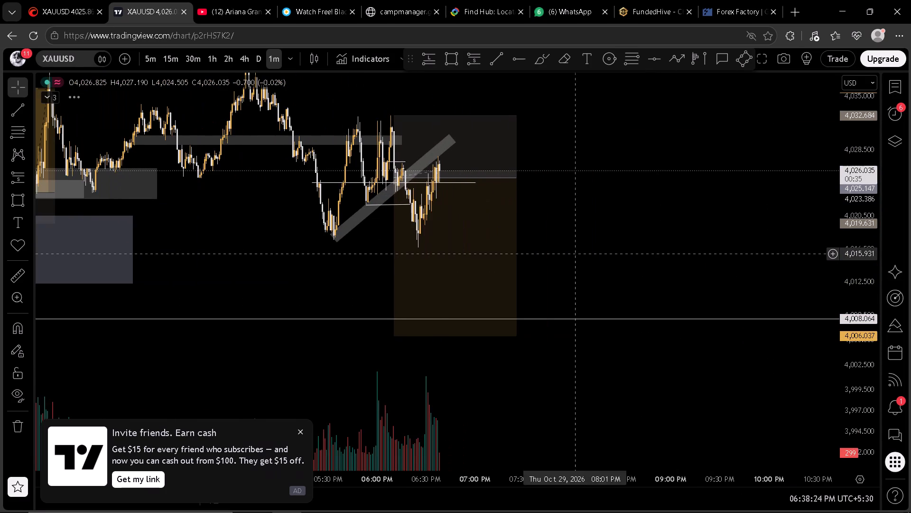
drag(603, 262, 664, 268)
scroll(853, 264, up, 1)
drag(712, 231, 777, 261)
drag(861, 236, 863, 247)
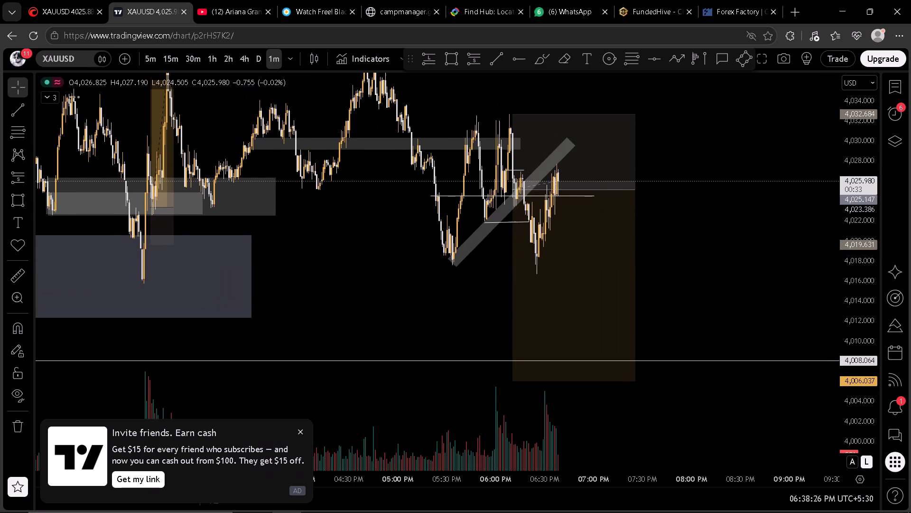
Unmute the TradingView browser tab.
right_click(142, 3)
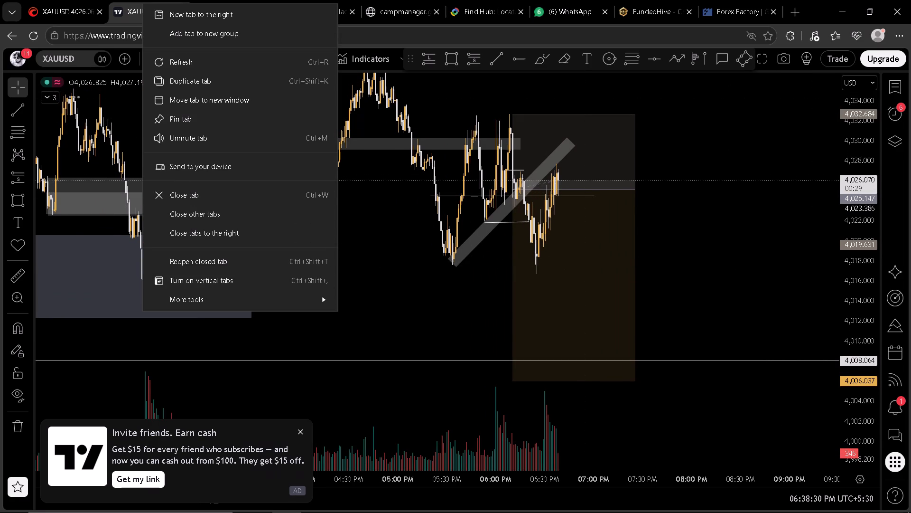
click(184, 140)
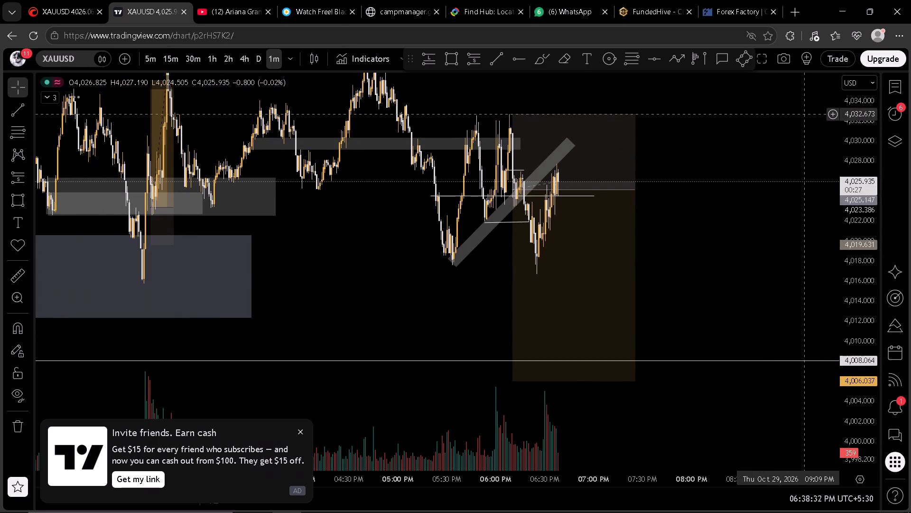
Add a price alert on XAUUSD at 4,032.673, at the top of the short position's stop zone.
click(830, 114)
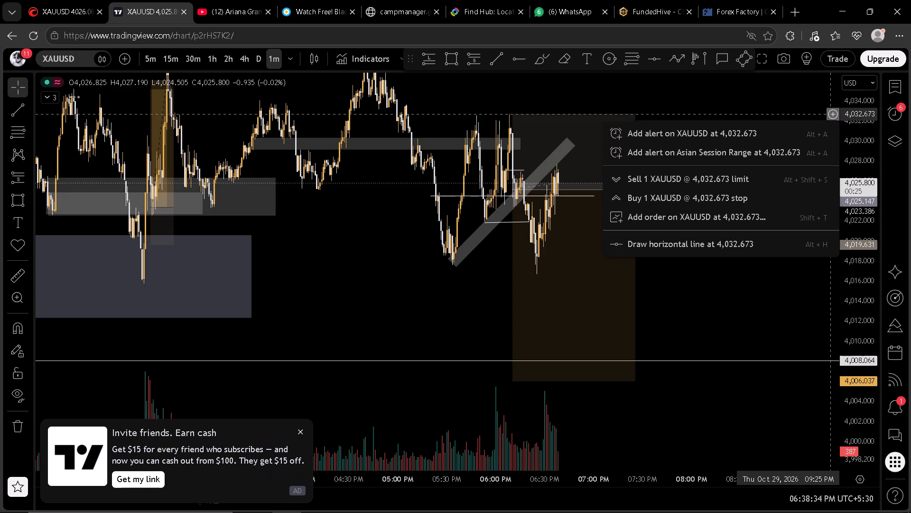
drag(792, 125, 790, 130)
click(779, 98)
Add a price alert on XAUUSD at 4,016.208, just below the recent swing low.
scroll(770, 233, down, 2)
drag(860, 208, 860, 223)
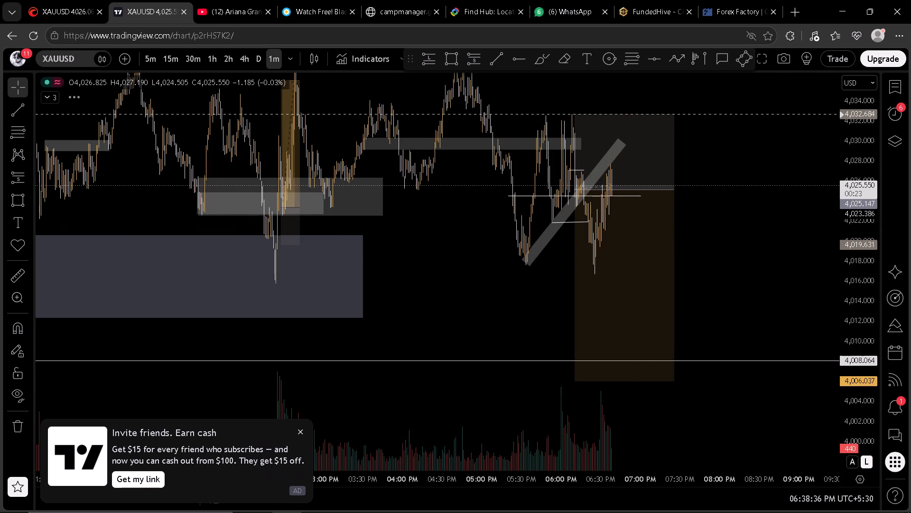
drag(860, 223, 861, 226)
scroll(729, 296, up, 2)
drag(731, 302, 703, 291)
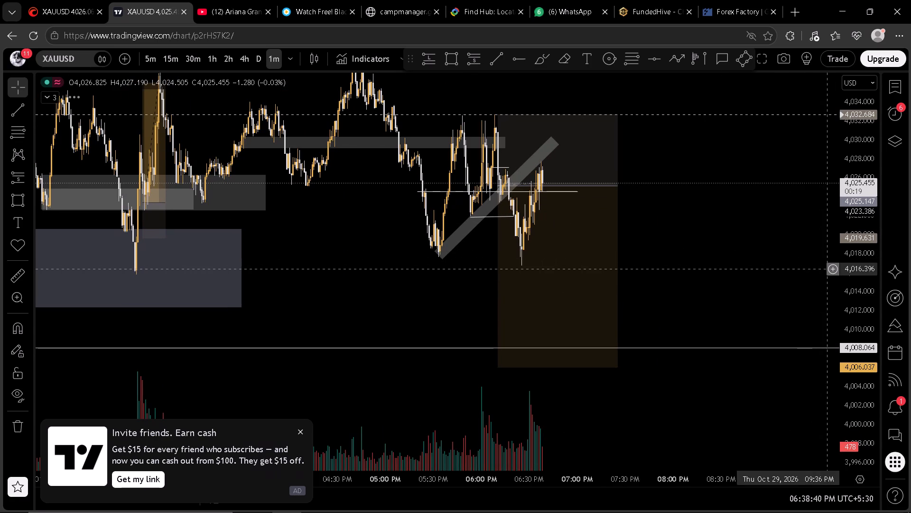
click(829, 269)
click(831, 270)
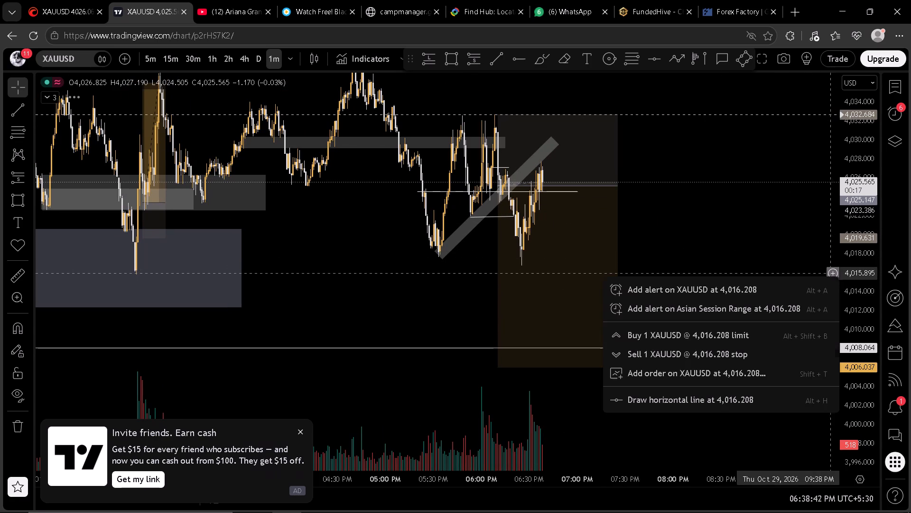
click(771, 282)
click(746, 247)
Change the message of the 4,016.208 XAUUSD alert to "running" and save the alert.
double_click(781, 276)
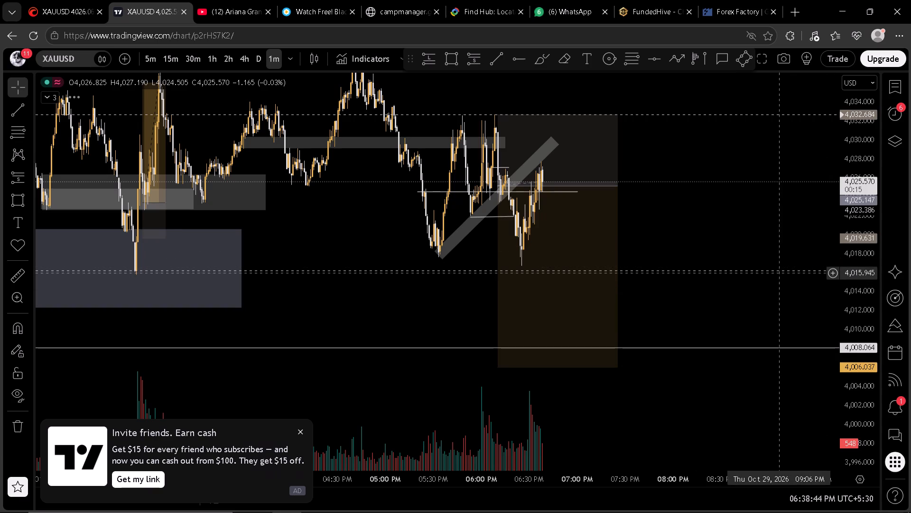
double_click(776, 269)
click(439, 269)
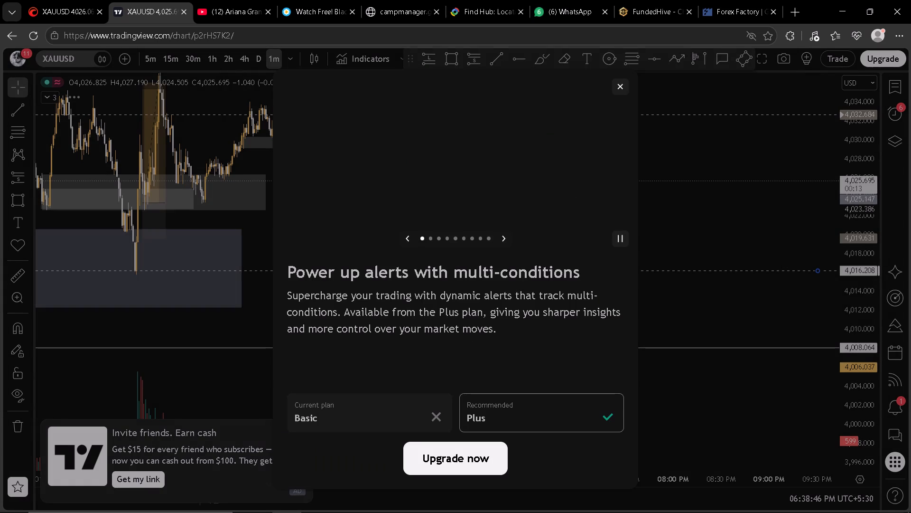
click(625, 89)
click(473, 342)
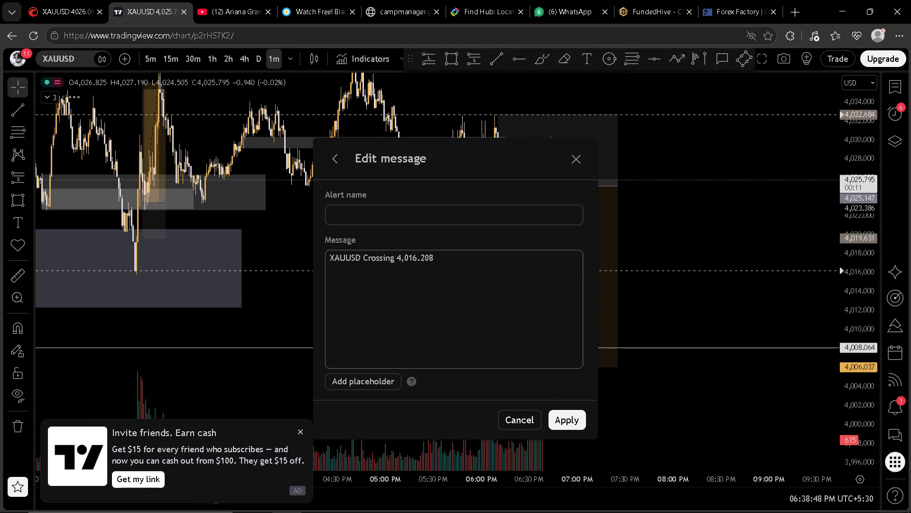
drag(440, 261, 305, 268)
key(BackSpace)
key(BackSpace)
key(BackSpace)
key(BackSpace)
key(BackSpace)
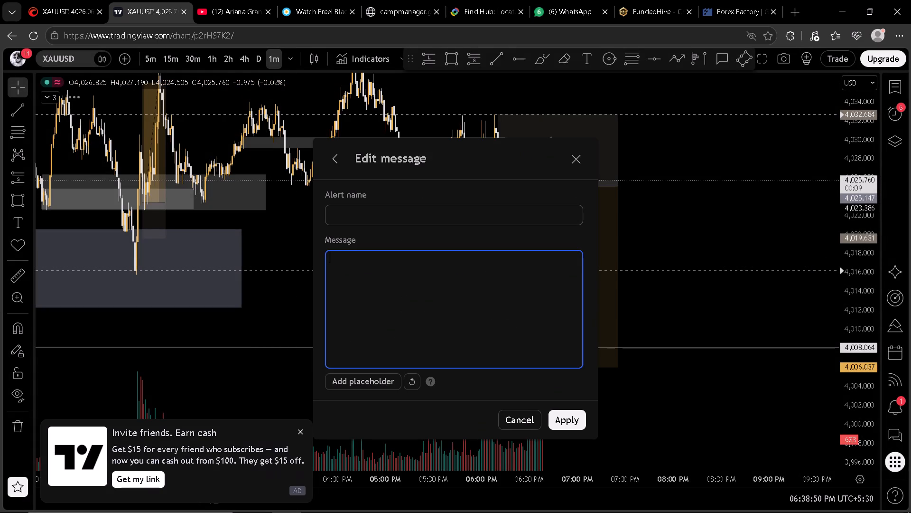
text(running)
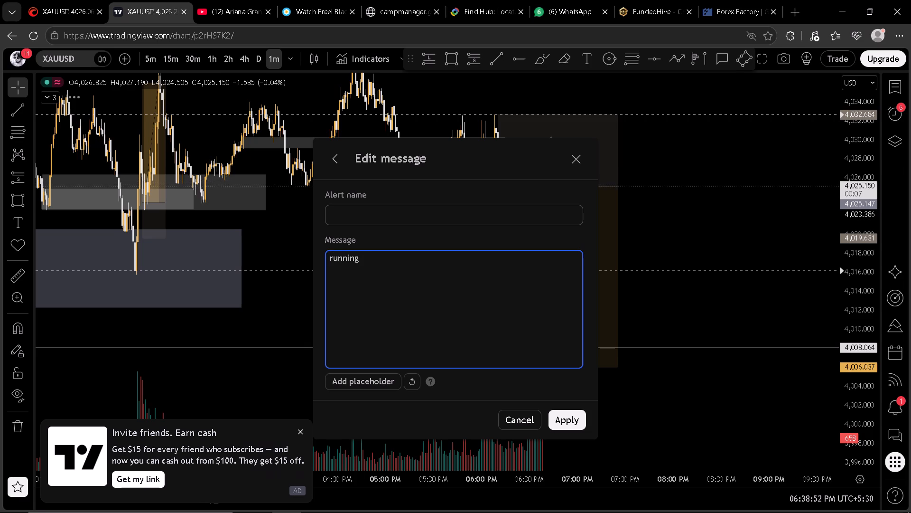
key(Return)
click(577, 426)
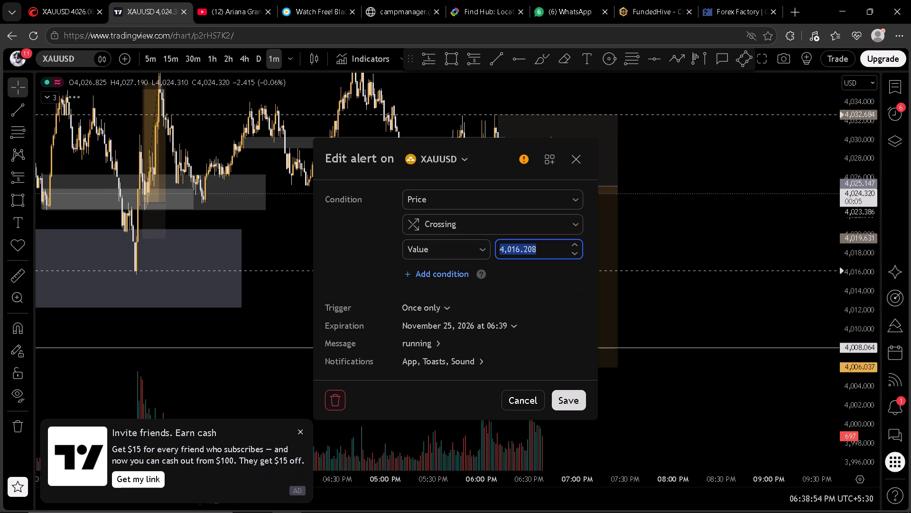
click(568, 404)
click(736, 235)
Change the message of the 4,032.673 XAUUSD alert to "sL" and save the alert.
double_click(678, 116)
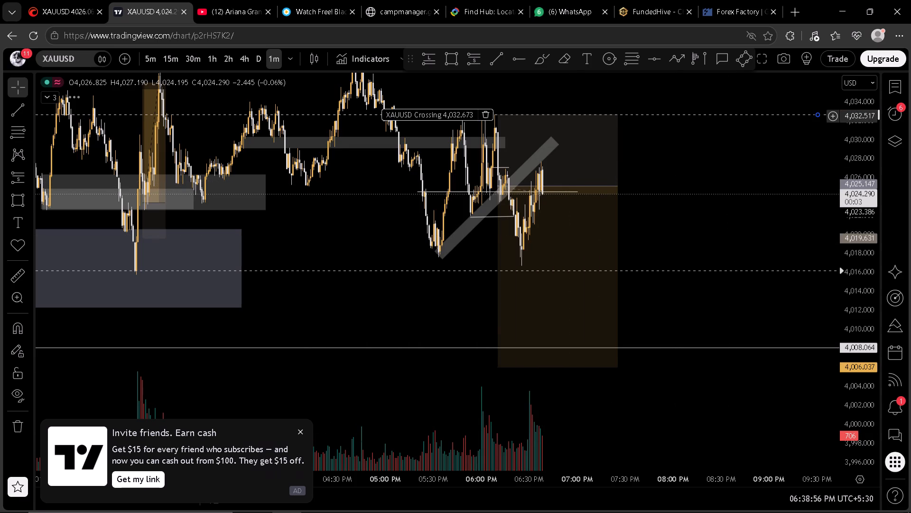
double_click(678, 115)
click(453, 338)
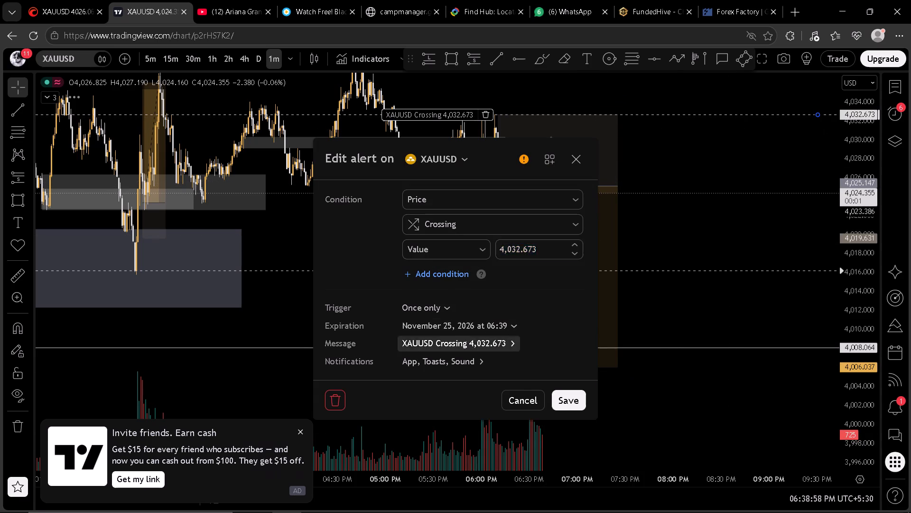
drag(439, 266, 344, 265)
key(BackSpace)
key(BackSpace)
key(BackSpace)
key(BackSpace)
key(BackSpace)
key(BackSpace)
key(BackSpace)
key(BackSpace)
key(BackSpace)
key(BackSpace)
key(BackSpace)
key(BackSpace)
key(BackSpace)
key(BackSpace)
key(BackSpace)
key(BackSpace)
key(BackSpace)
click(345, 264)
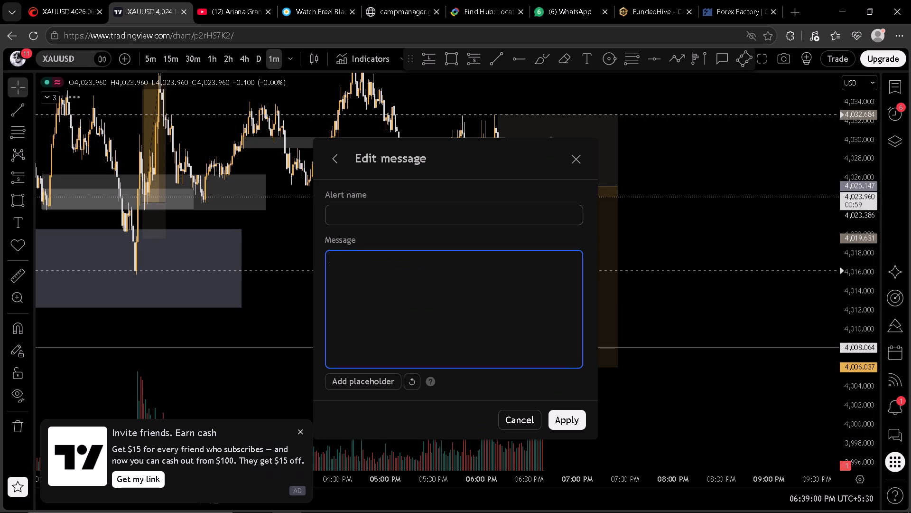
text(be)
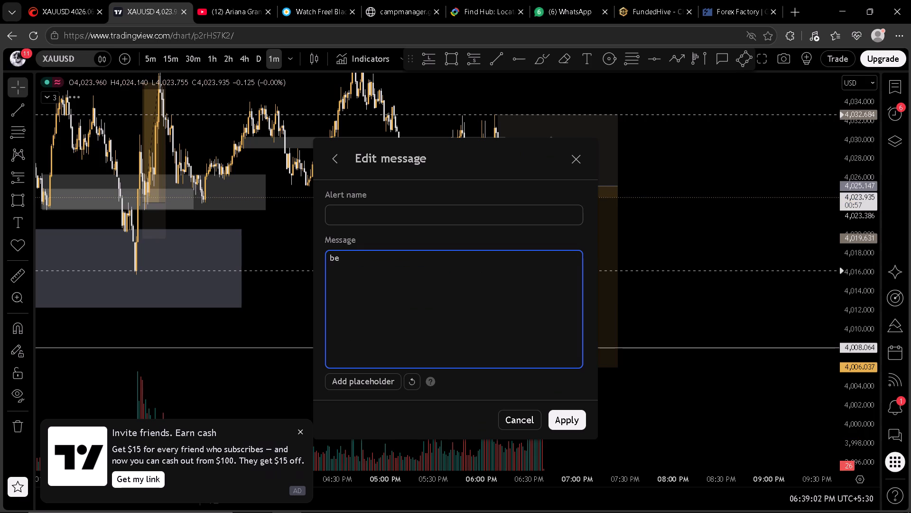
key(BackSpace)
key(BackSpace)
text(st)
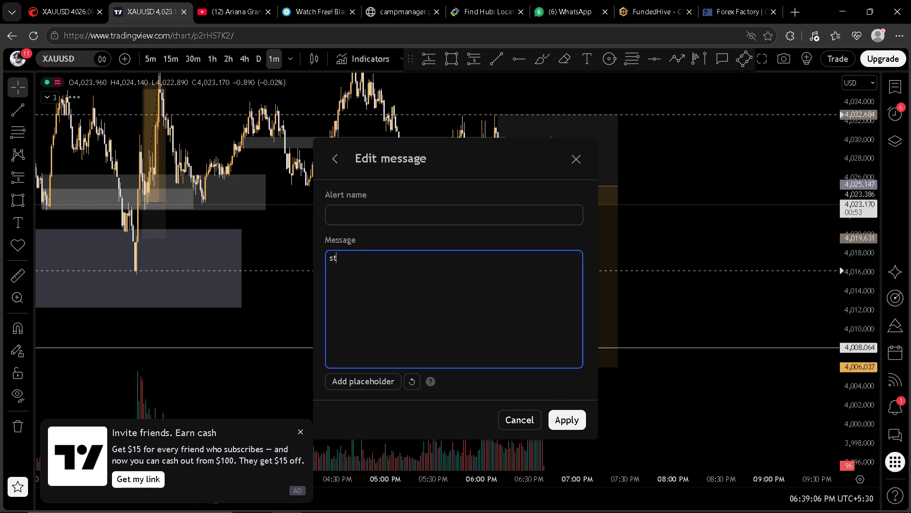
key(BackSpace)
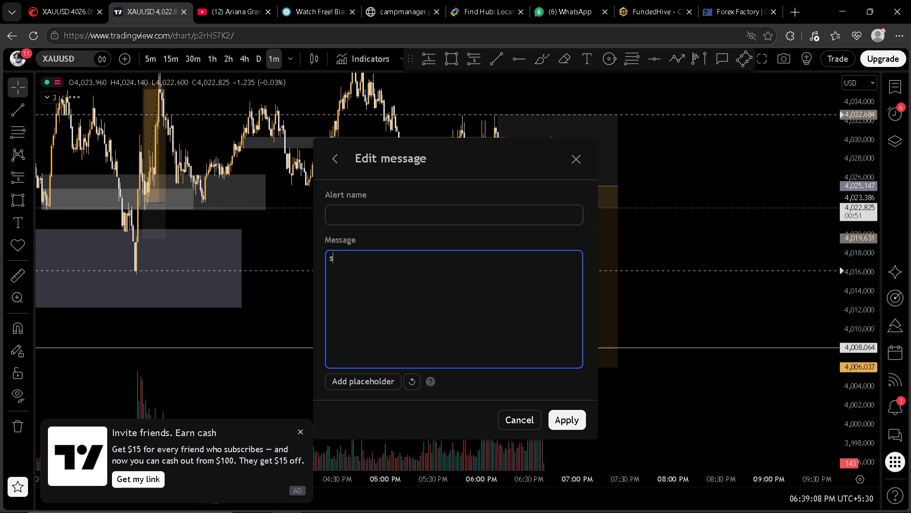
click(567, 422)
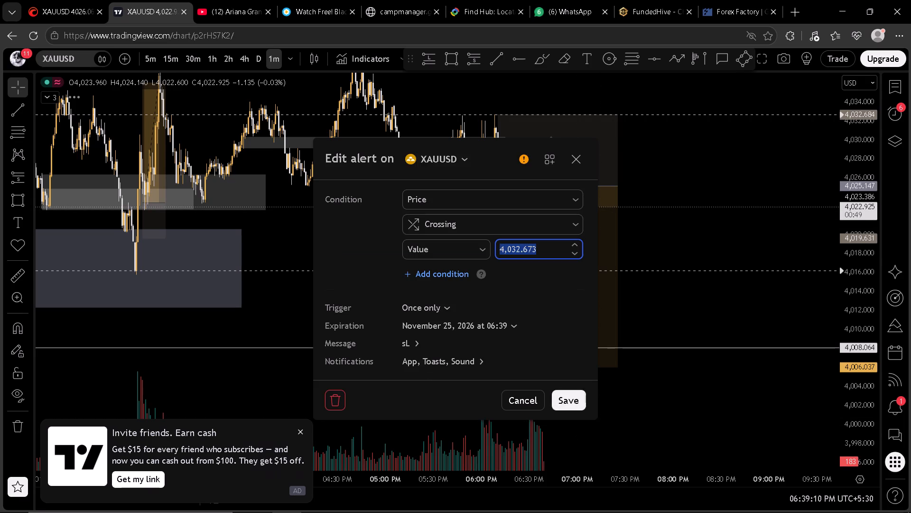
click(568, 401)
click(728, 211)
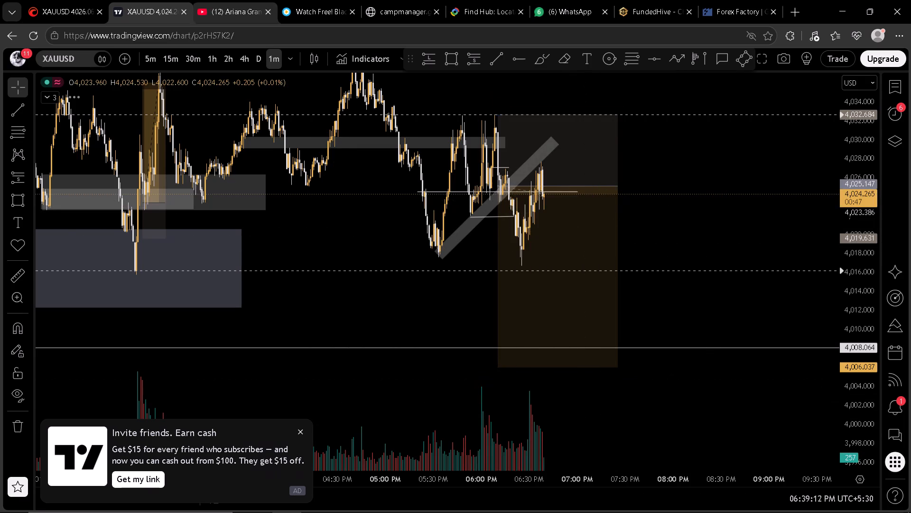
Switch to cTrader to check the open XAUUSD sell position.
click(52, 0)
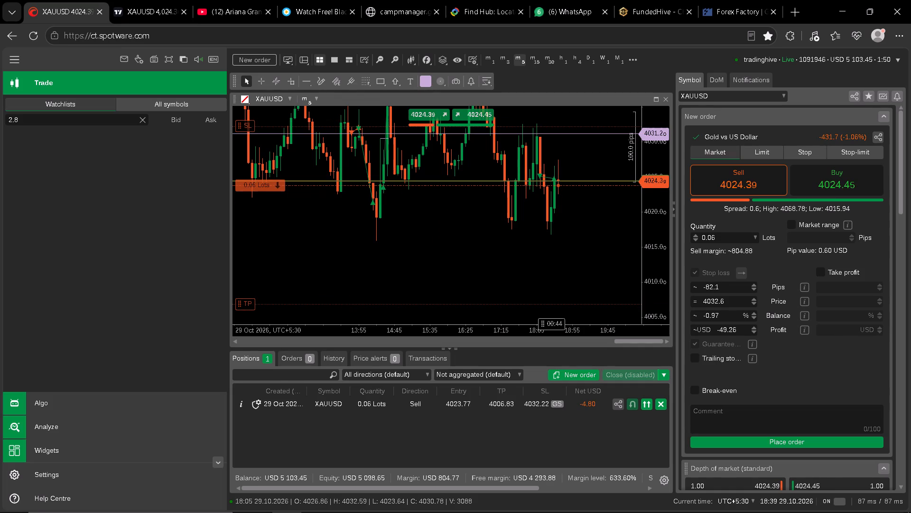
Check the sell entry in cTrader and move the TradingView short position drawing's entry level to 4,023.721.
click(151, 0)
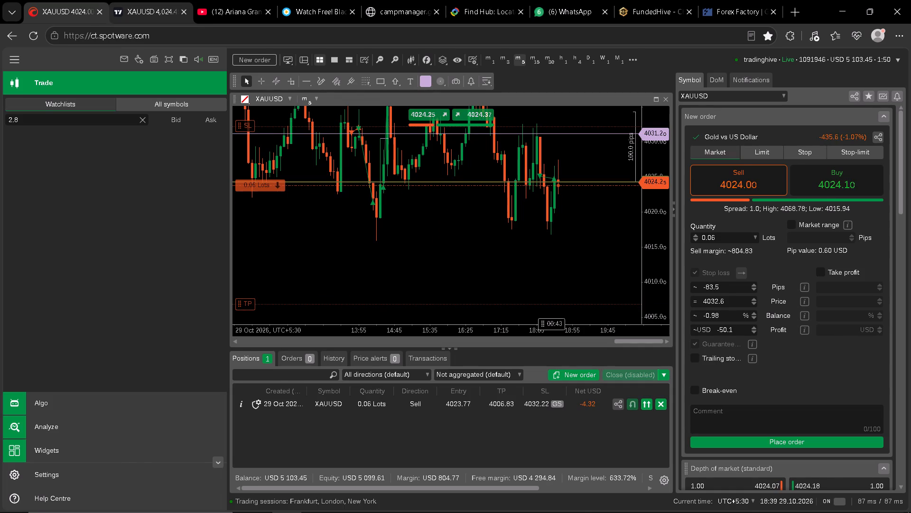
click(60, 0)
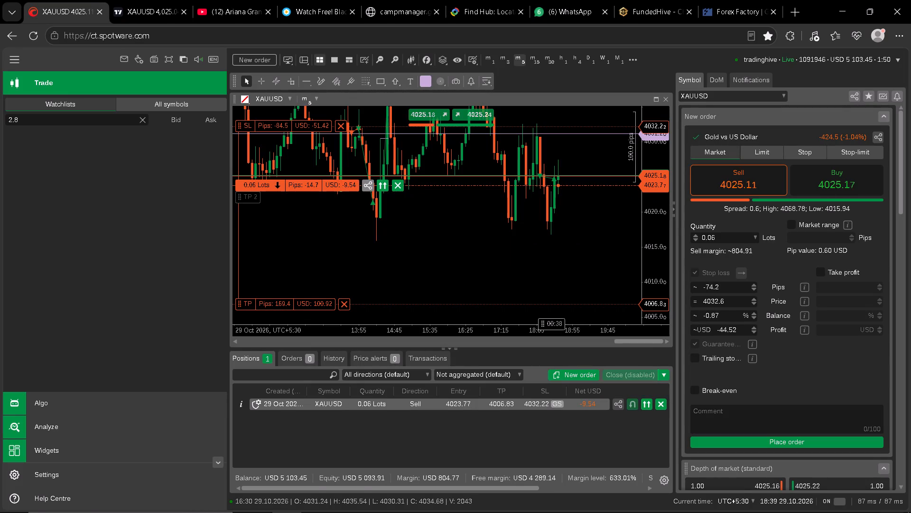
click(142, 0)
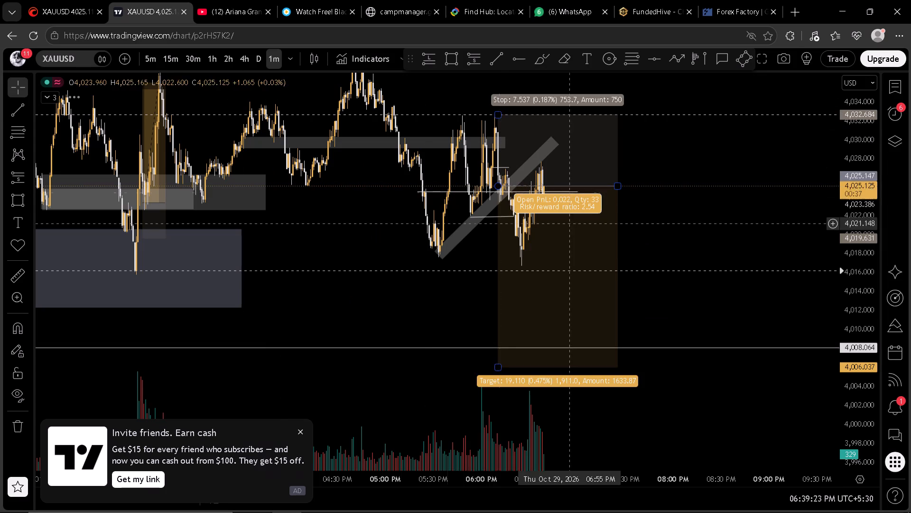
drag(496, 186, 495, 195)
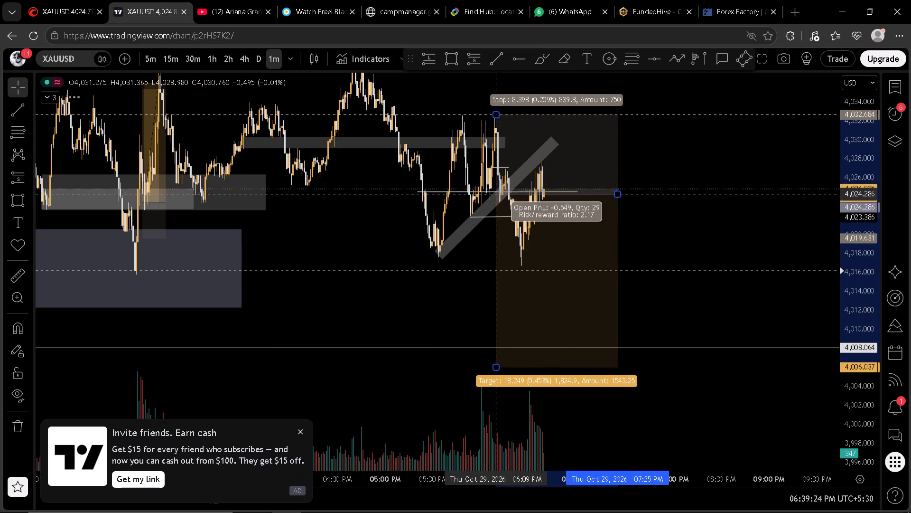
drag(495, 195, 494, 199)
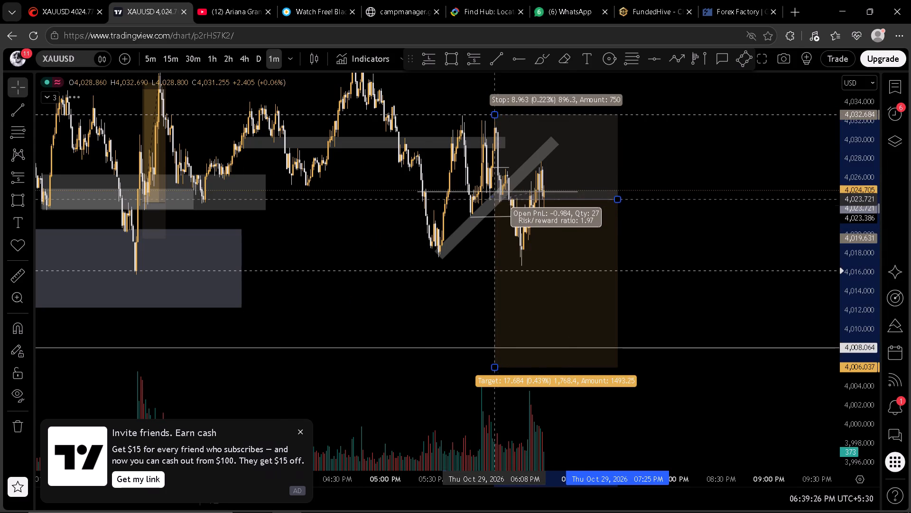
click(709, 238)
Check the position's stop loss in cTrader and set the TradingView short position drawing's stop level to 4,032.203.
click(35, 0)
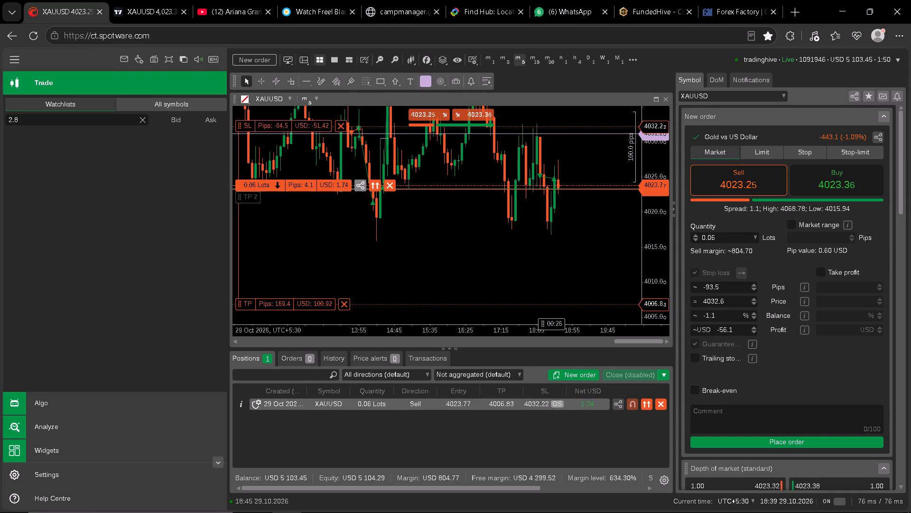
click(160, 0)
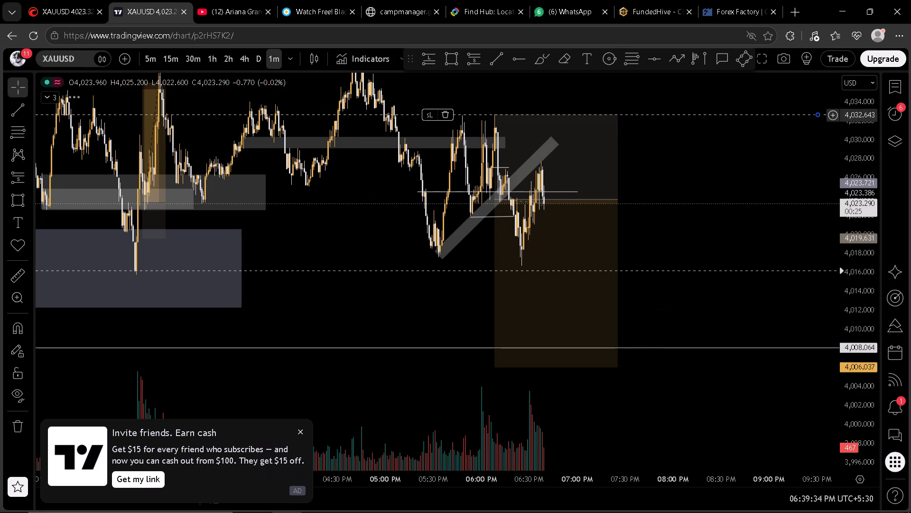
click(495, 116)
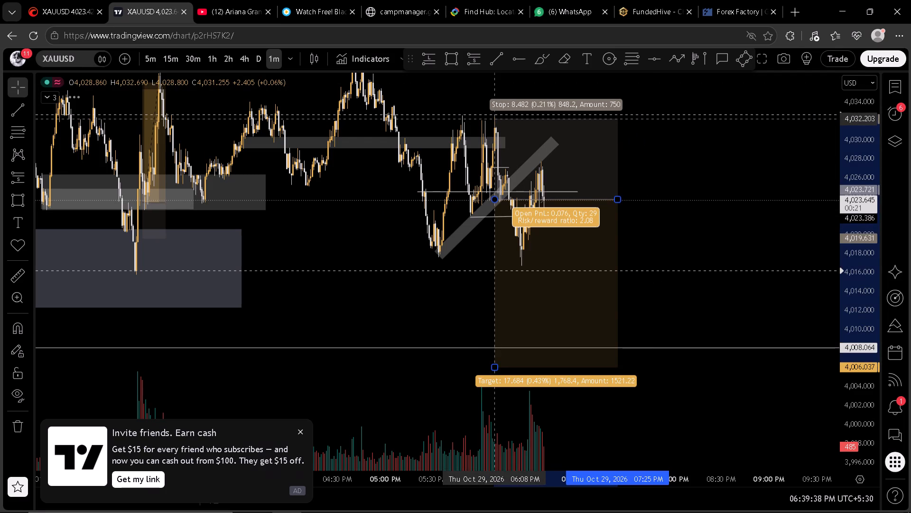
Move the XAUUSD stop-side price alert line onto the short position drawing's stop level at 4,032.203.
drag(471, 115, 474, 119)
click(680, 160)
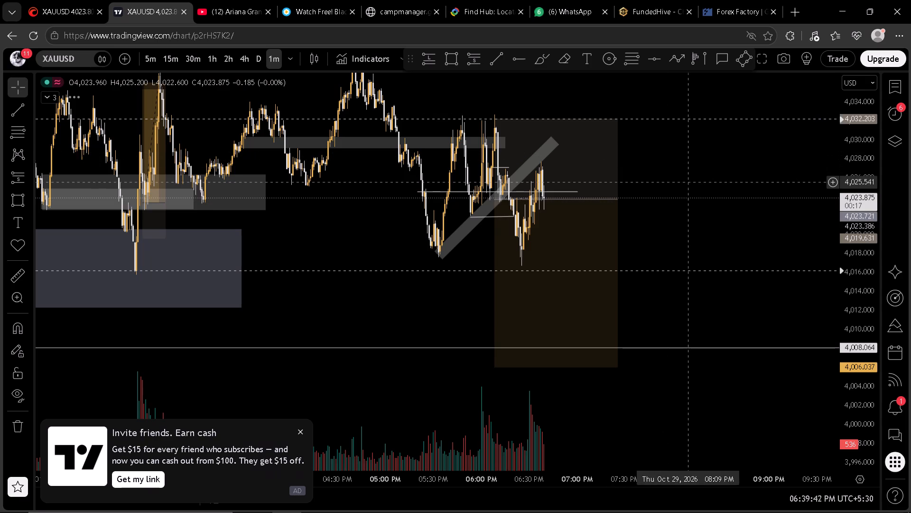
Examine recent XAUUSD 1-minute price action around the short position's entry, stop and target zones.
scroll(688, 182, up, 2)
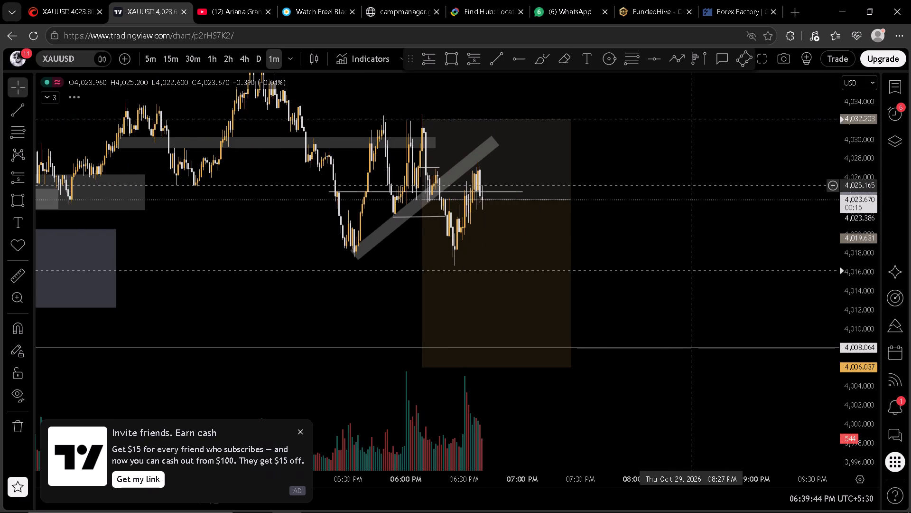
scroll(689, 266, down, 3)
scroll(729, 235, up, 3)
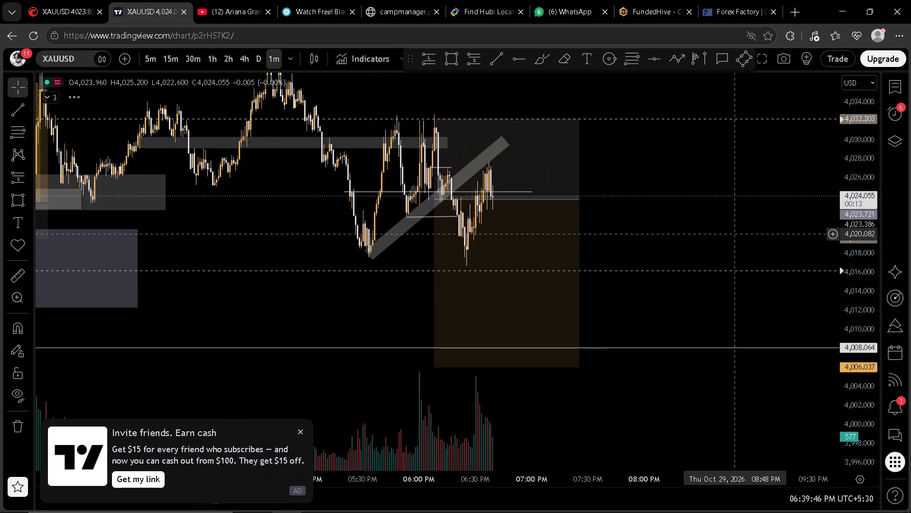
scroll(710, 245, down, 2)
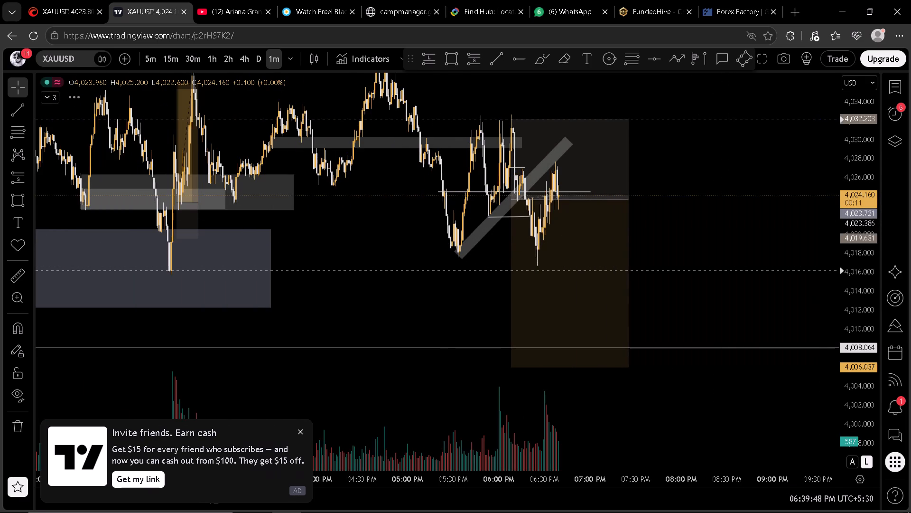
drag(855, 173, 855, 197)
scroll(656, 228, up, 3)
drag(641, 225, 791, 203)
scroll(754, 204, up, 3)
drag(768, 215, 754, 216)
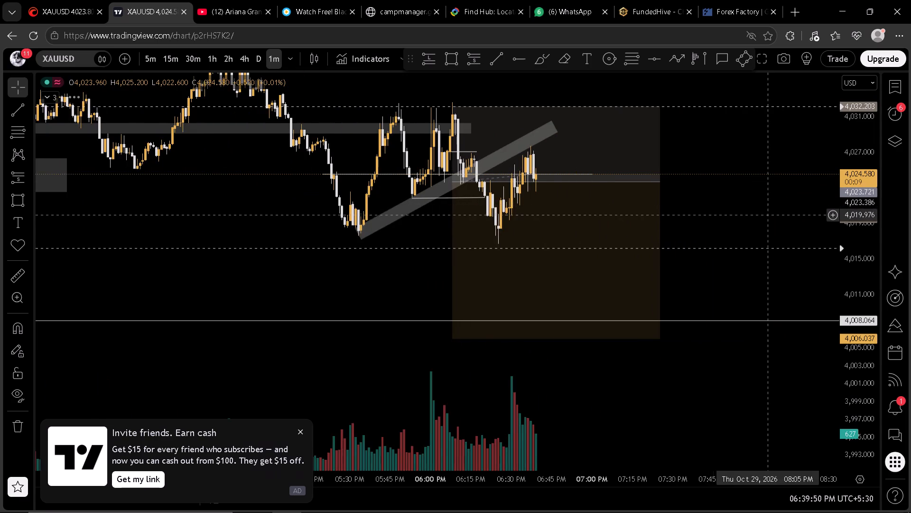
drag(754, 216, 709, 217)
drag(862, 224, 864, 190)
scroll(758, 213, down, 1)
drag(756, 214, 729, 227)
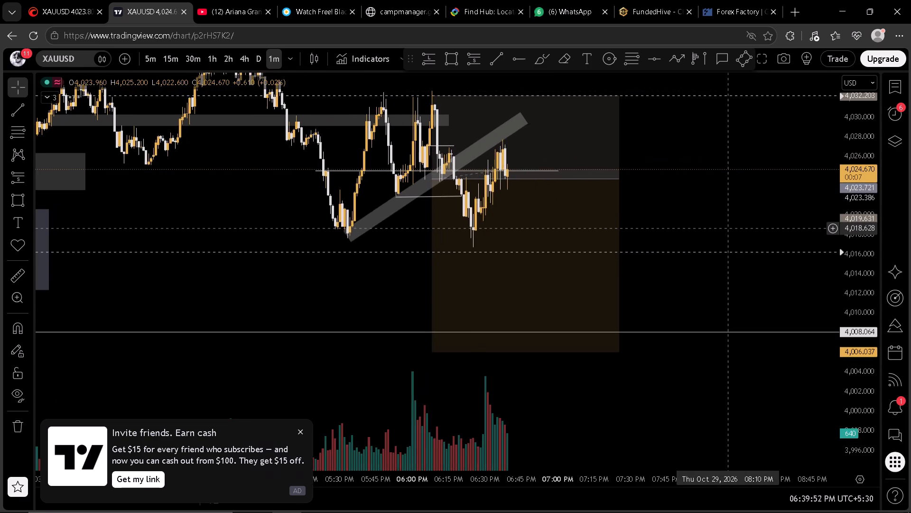
scroll(734, 228, down, 1)
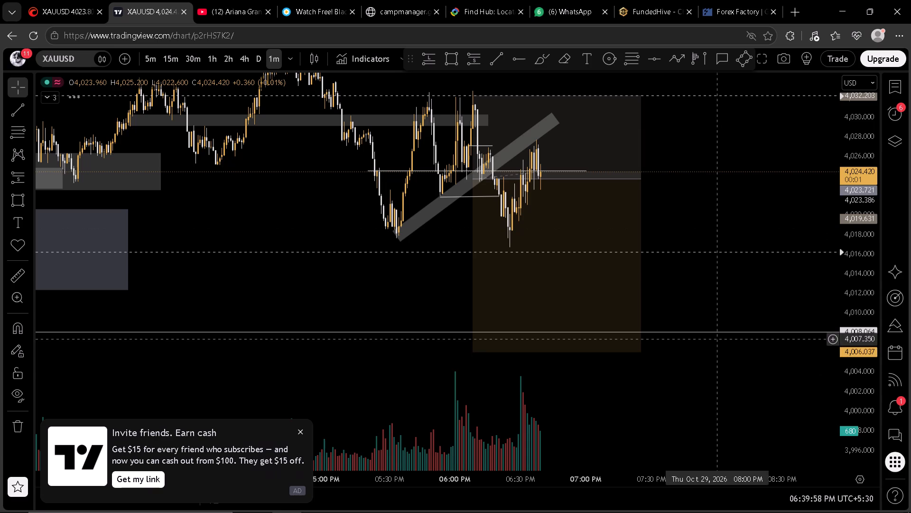
View the US100 1-minute chart briefly and return to the XAUUSD chart.
click(720, 160)
key(space)
text(b)
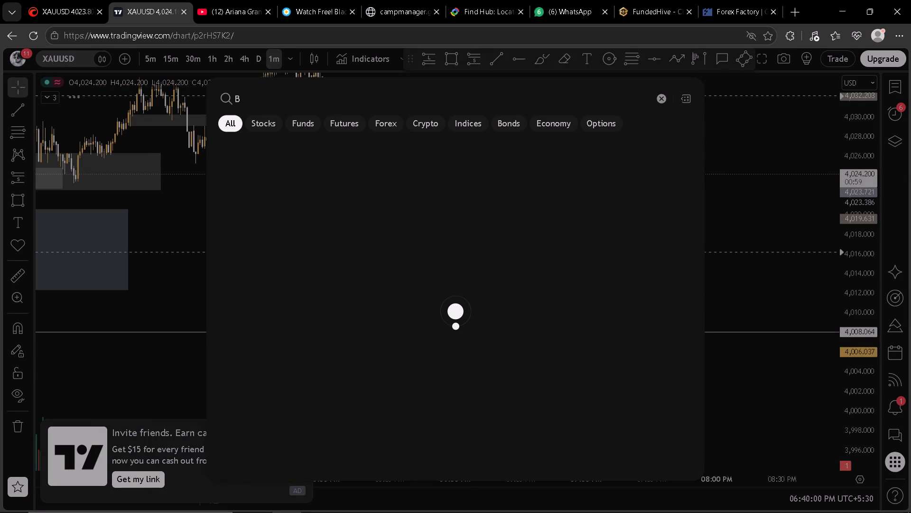
click(740, 112)
click(699, 142)
key(space)
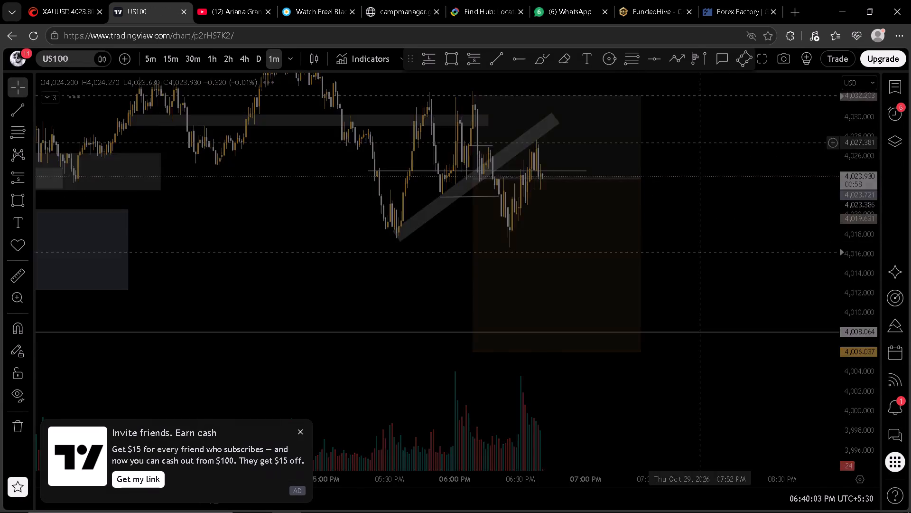
key(space)
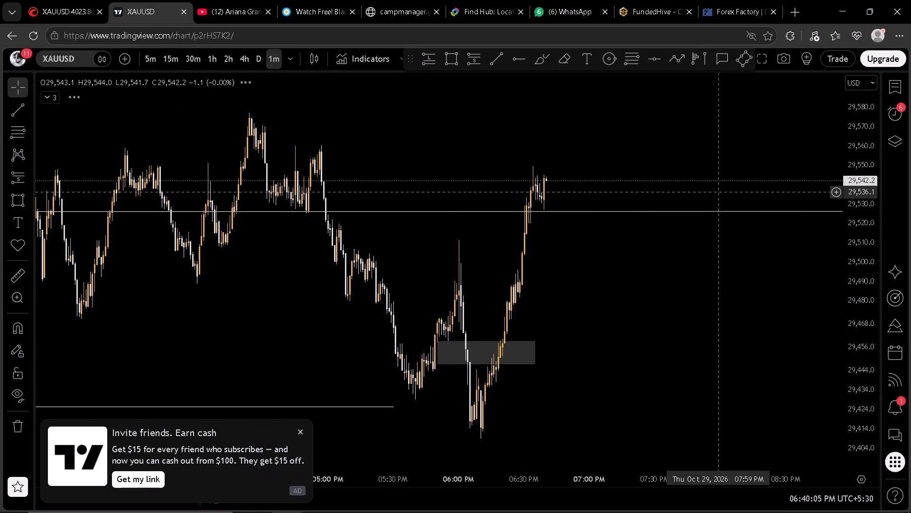
Examine the wider XAUUSD 1-minute structure, including the earlier session zones and the lows near the profit-side alert.
drag(704, 285, 740, 185)
scroll(781, 183, down, 1)
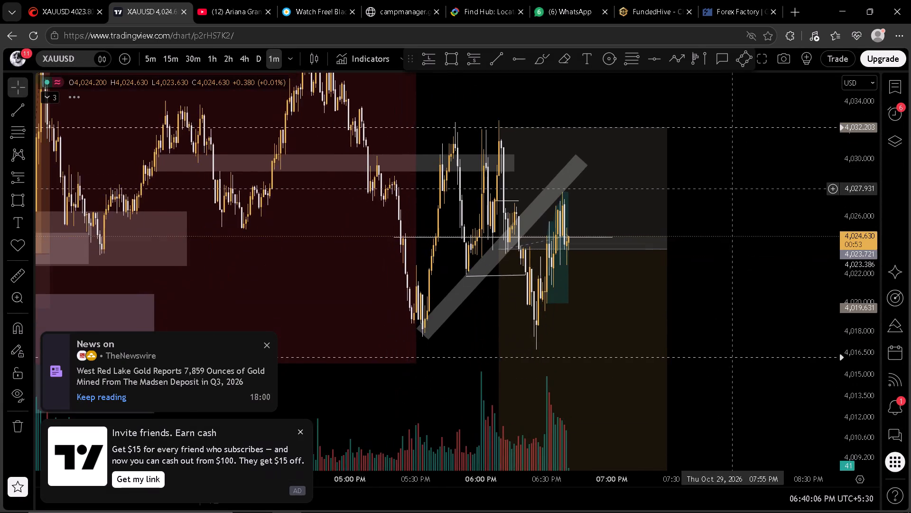
scroll(756, 182, down, 1)
scroll(866, 186, down, 1)
scroll(792, 200, up, 2)
drag(773, 220, 752, 189)
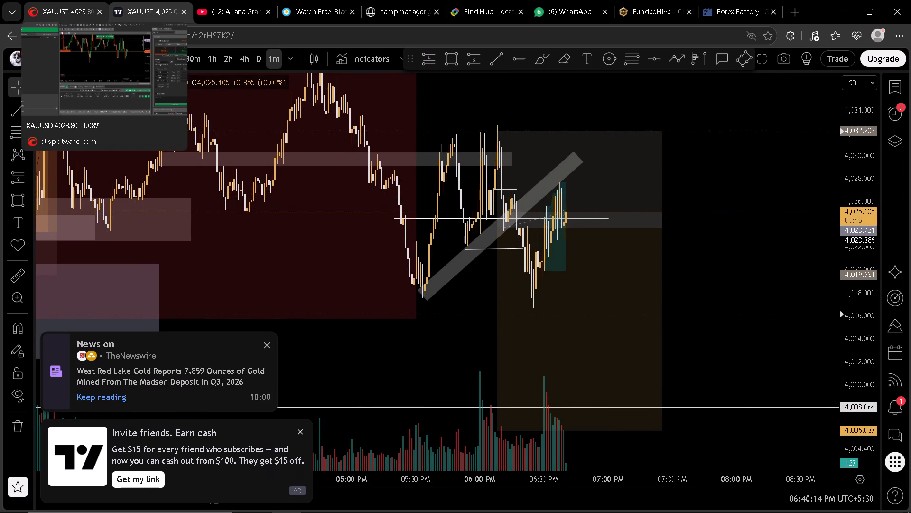
scroll(726, 233, down, 2)
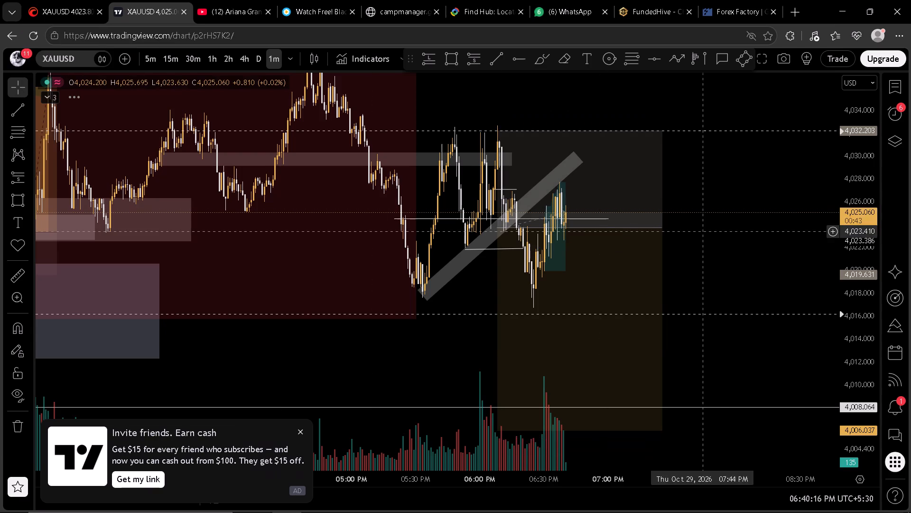
scroll(718, 232, down, 5)
scroll(881, 187, down, 3)
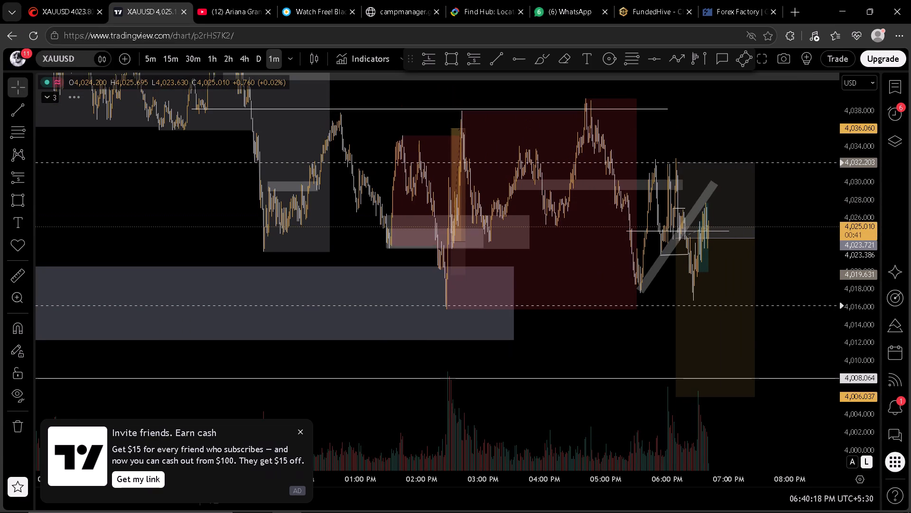
drag(798, 222, 789, 193)
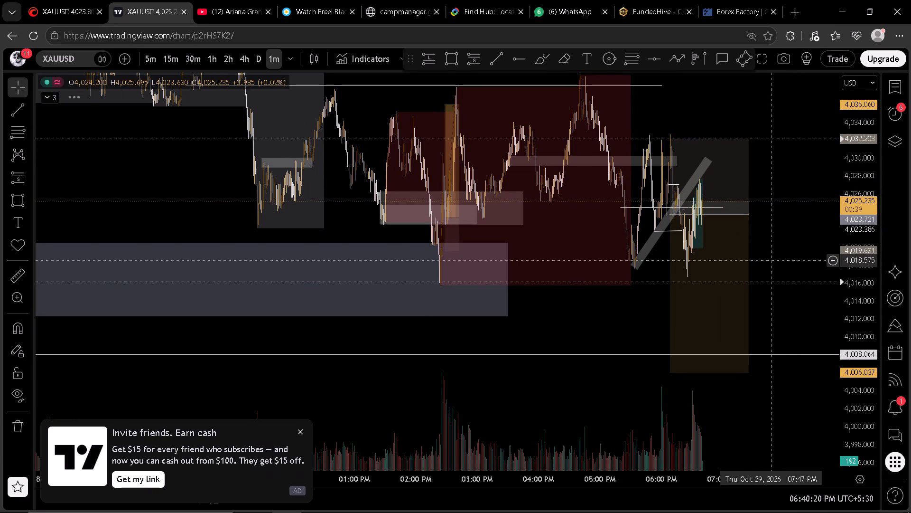
scroll(772, 260, up, 4)
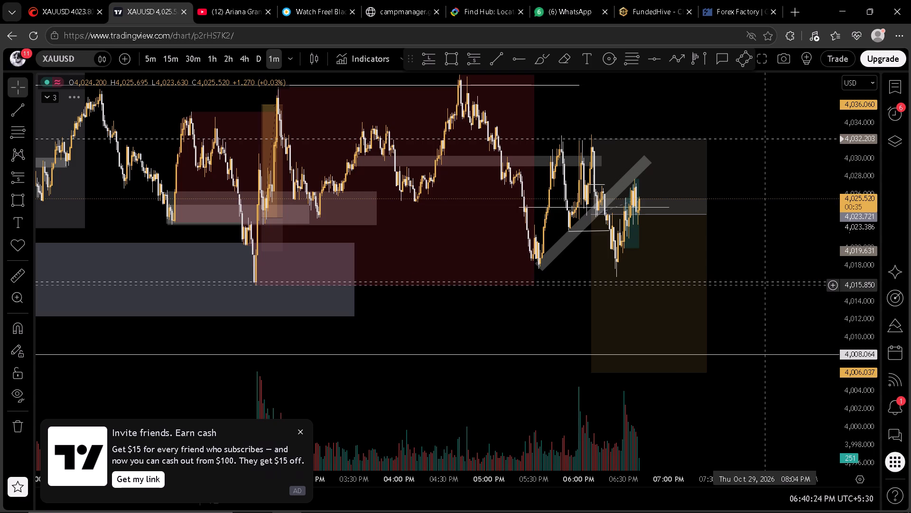
Change the XAUUSD chart to the 5-minute timeframe and view the recent candles around the short position.
click(140, 53)
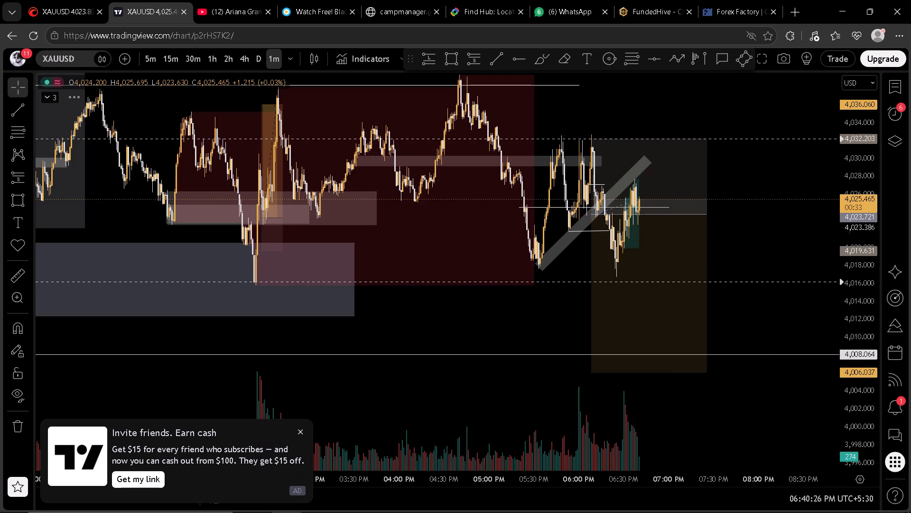
click(151, 58)
scroll(741, 220, up, 3)
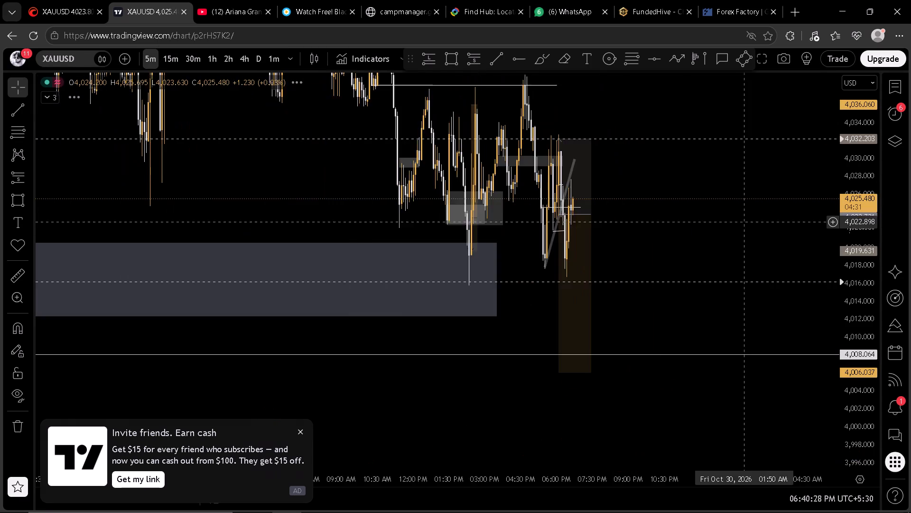
scroll(728, 223, up, 3)
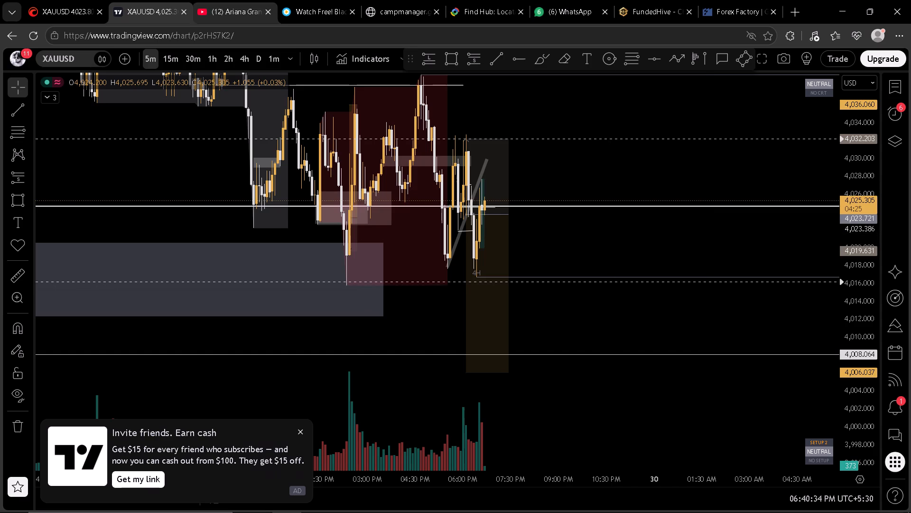
In cTrader, move the take profit of the 0.06-lot XAUUSD sell position to 4015.81, near the earlier swing low.
click(88, 0)
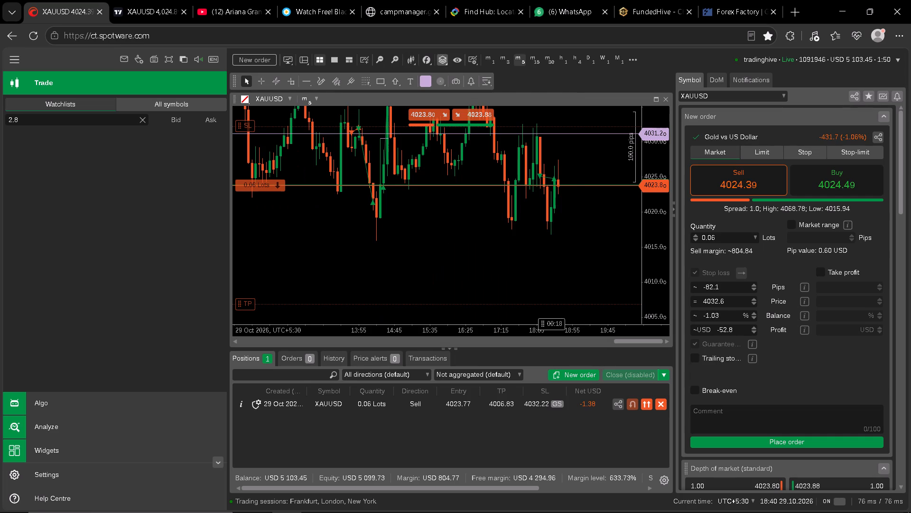
click(397, 246)
click(365, 242)
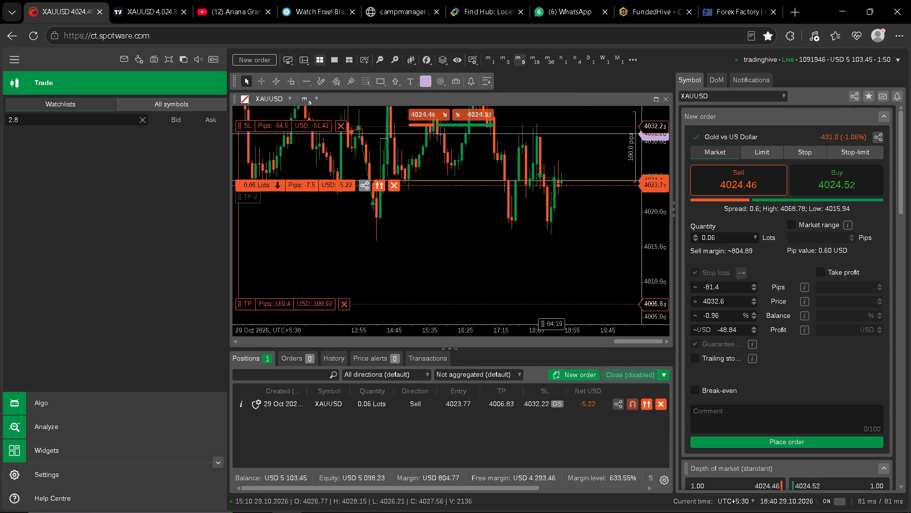
drag(267, 302, 292, 239)
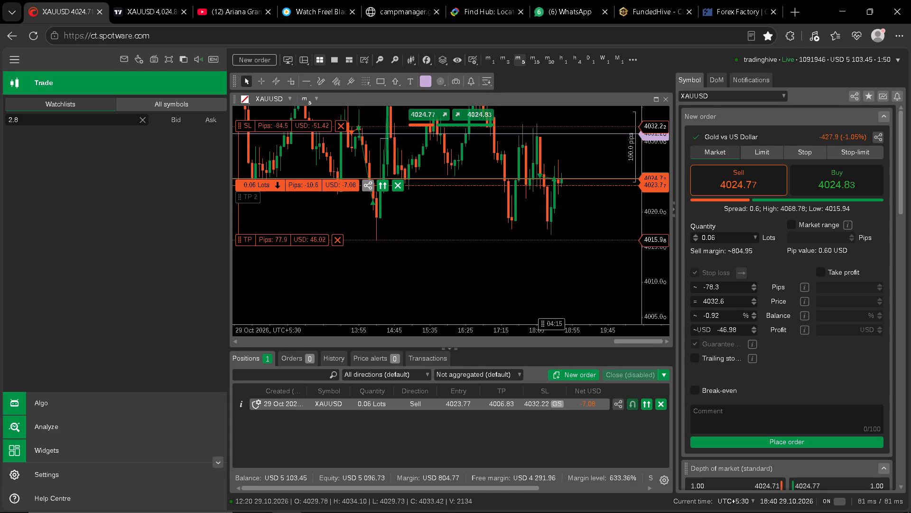
drag(292, 239, 292, 238)
click(535, 284)
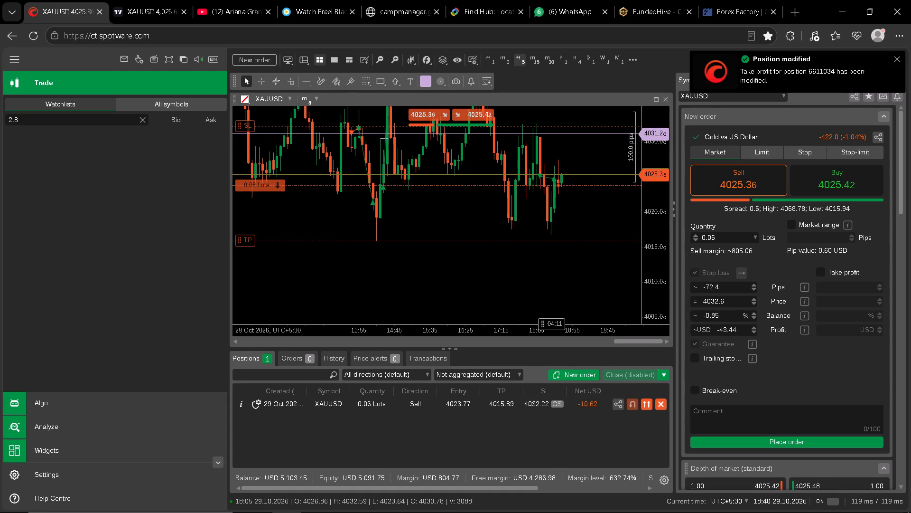
drag(651, 264, 652, 253)
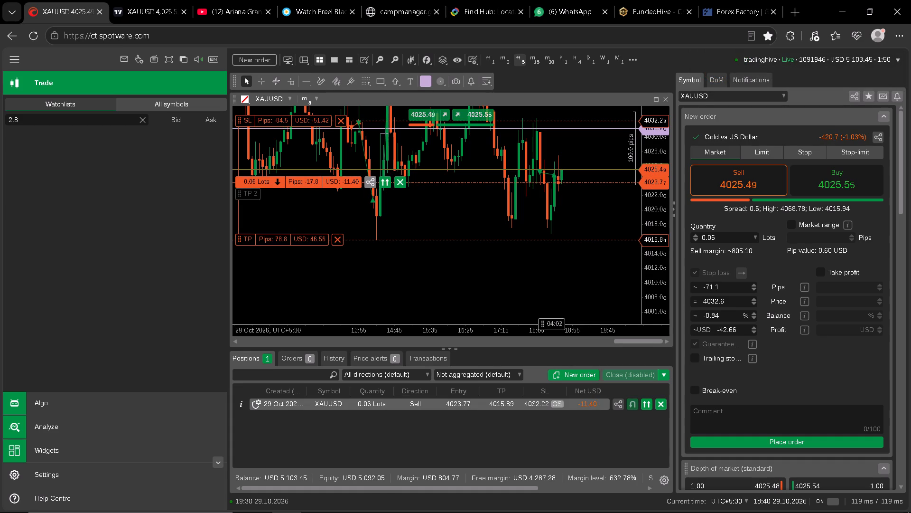
click(567, 274)
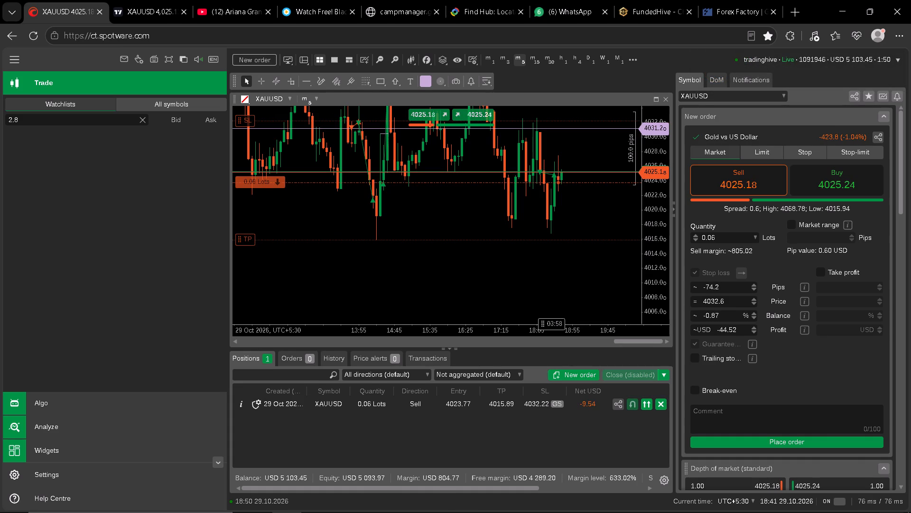
click(273, 240)
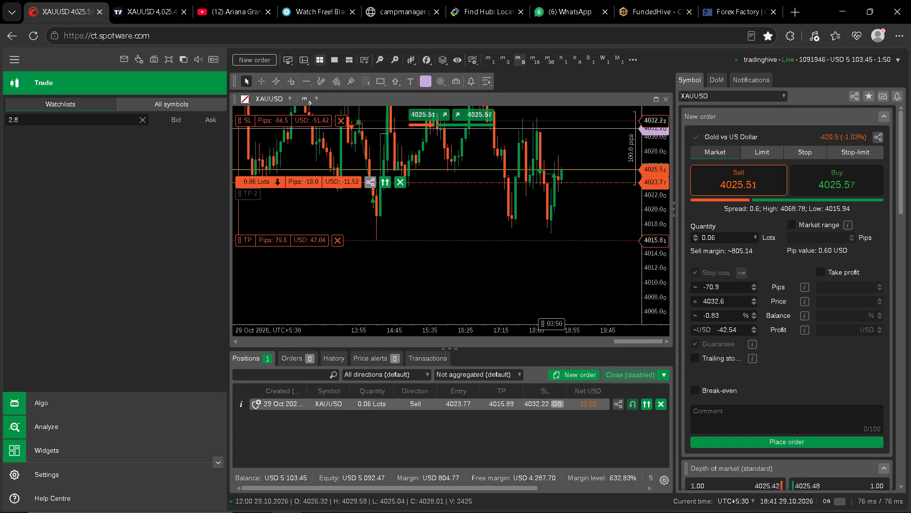
click(490, 269)
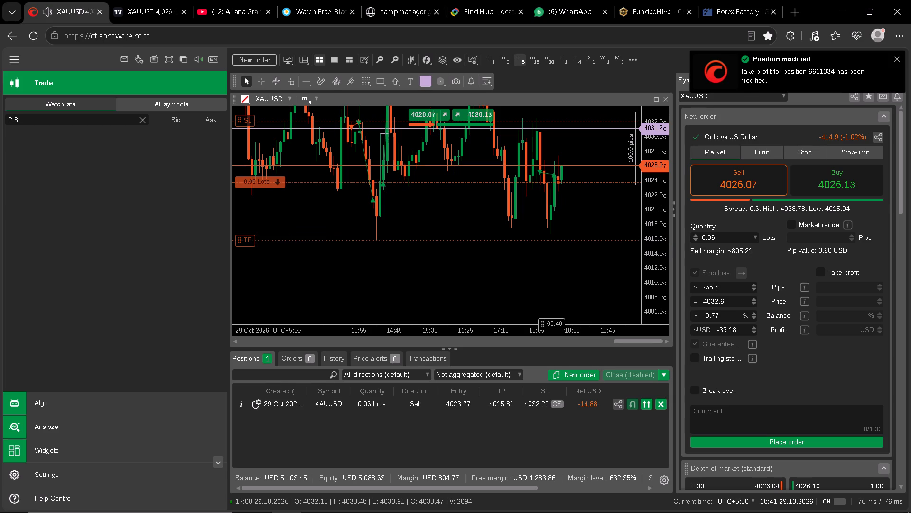
click(894, 58)
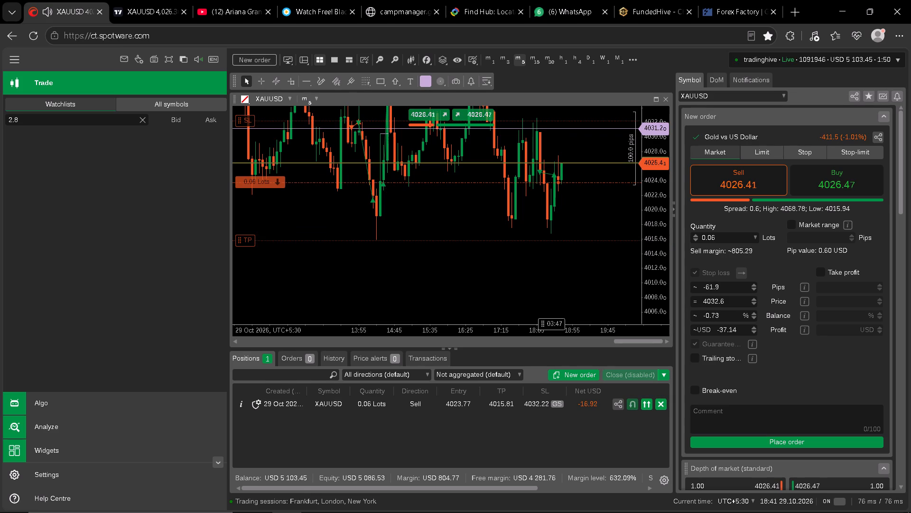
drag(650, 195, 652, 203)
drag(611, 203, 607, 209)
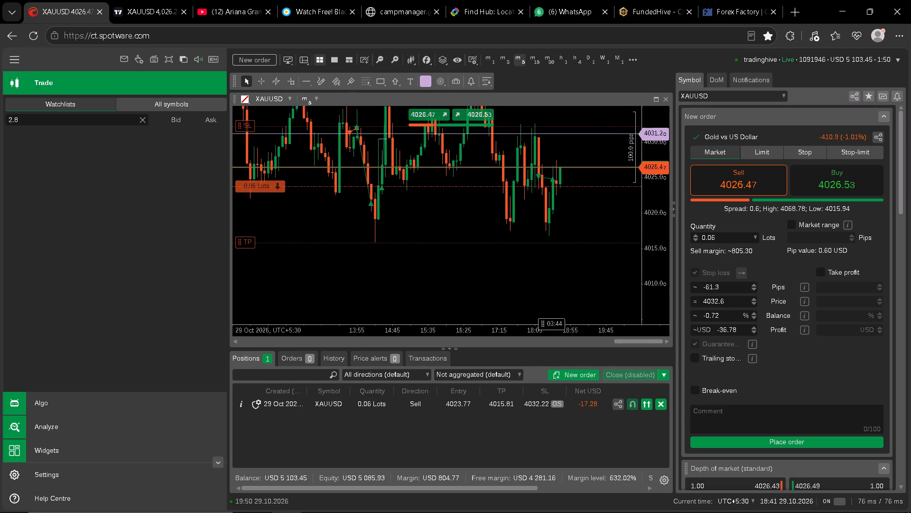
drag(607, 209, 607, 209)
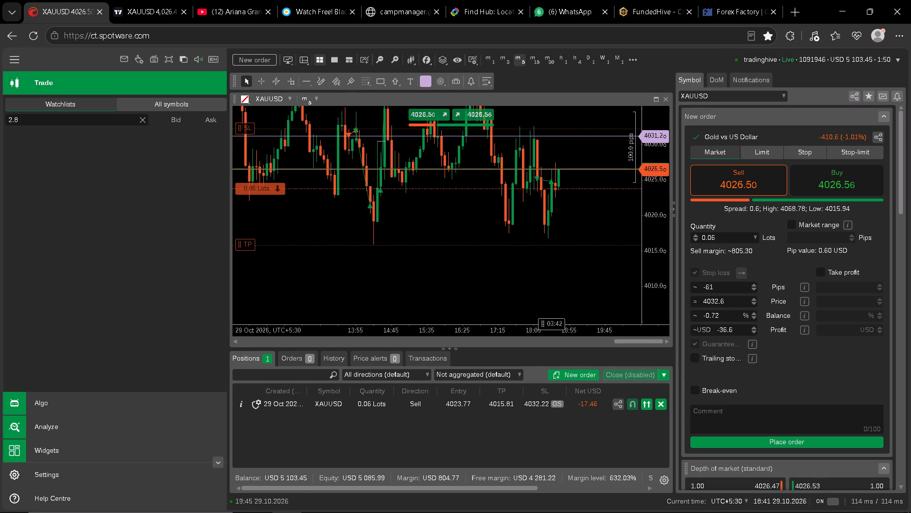
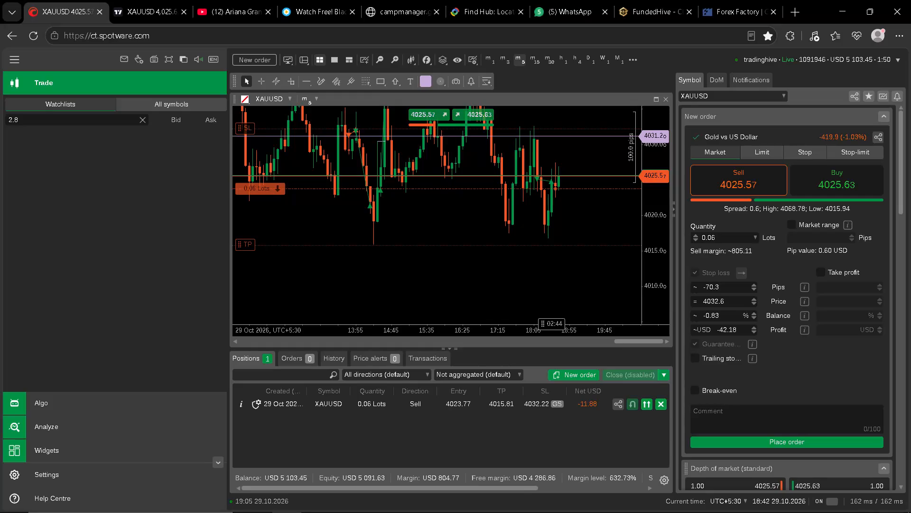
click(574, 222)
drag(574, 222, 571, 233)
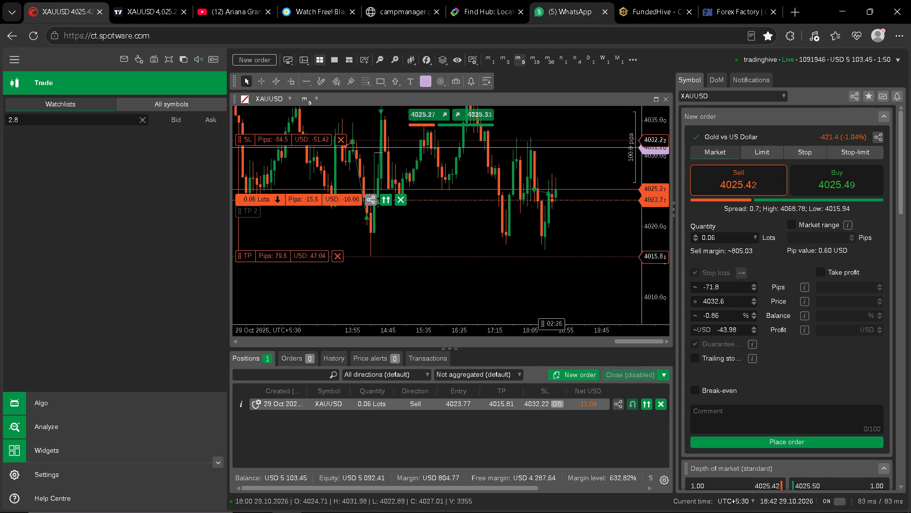
Switch to Google Find Hub and refresh the phone's location.
click(475, 0)
click(273, 107)
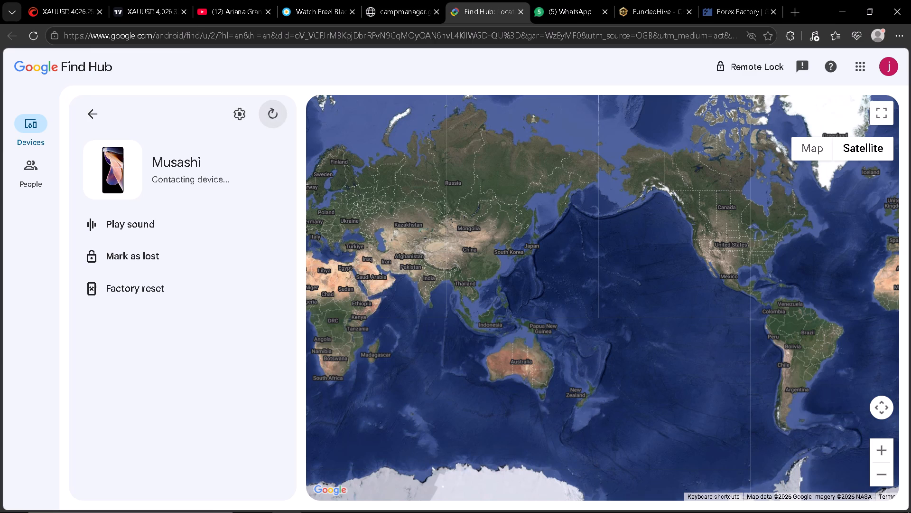
Glance at the TradingView XAUUSD chart, and in cTrader examine the 5-minute candles between the sell position's stop loss and take profit.
click(123, 0)
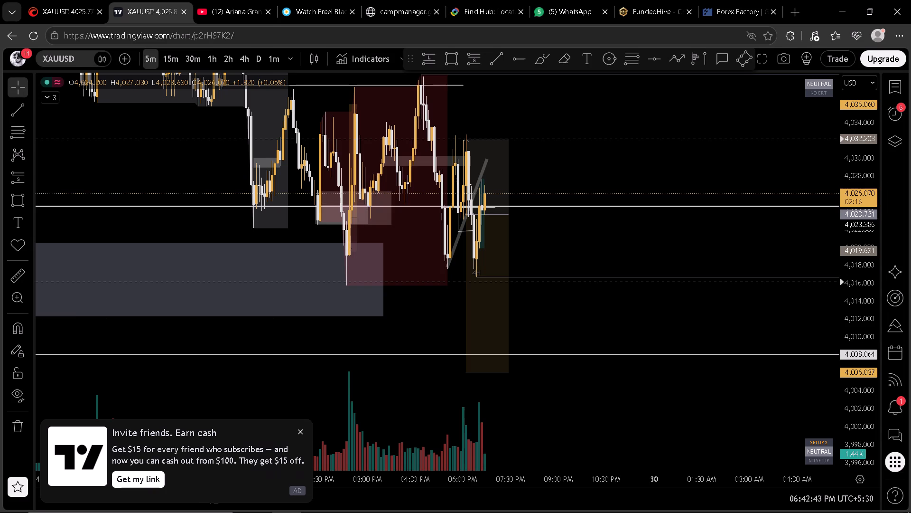
click(76, 0)
scroll(519, 235, up, 1)
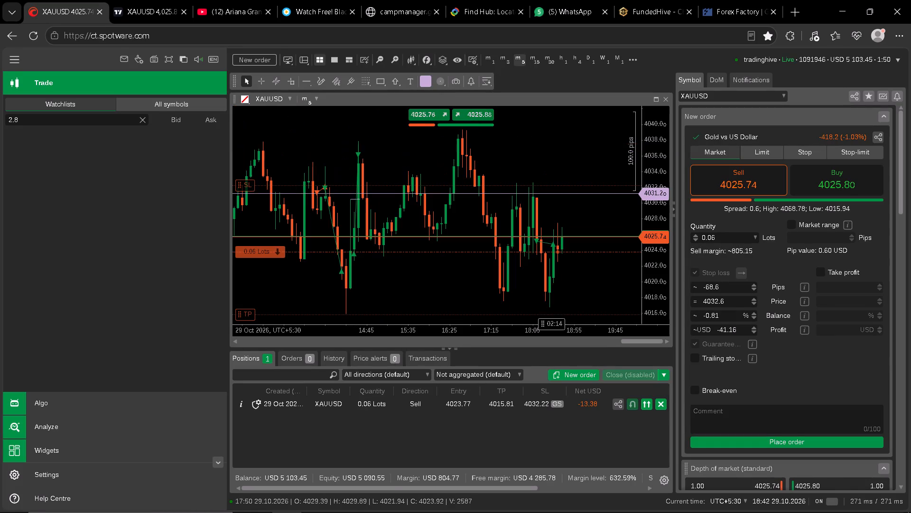
drag(596, 218, 588, 171)
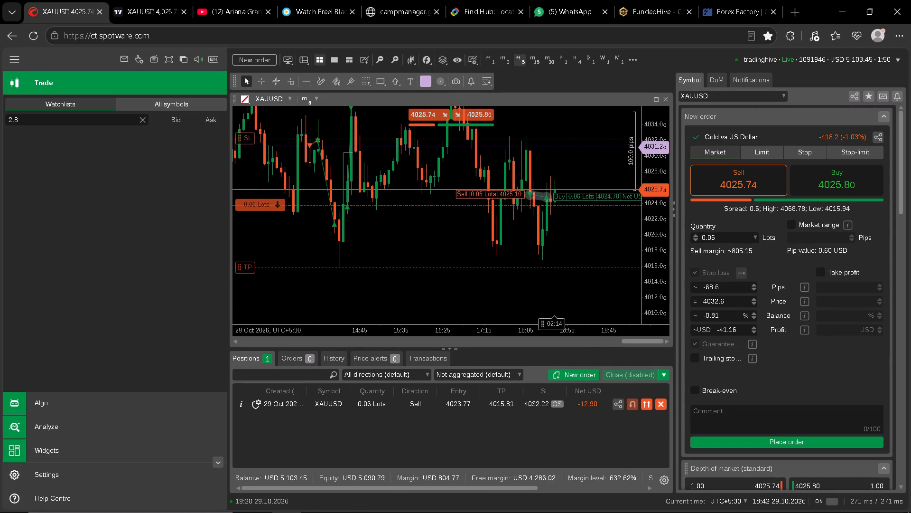
click(612, 171)
drag(651, 162, 655, 170)
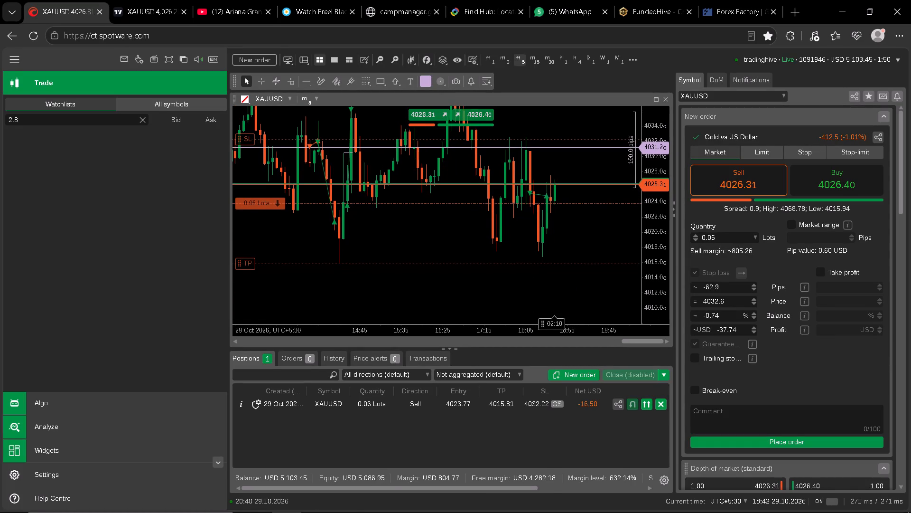
drag(655, 170, 656, 162)
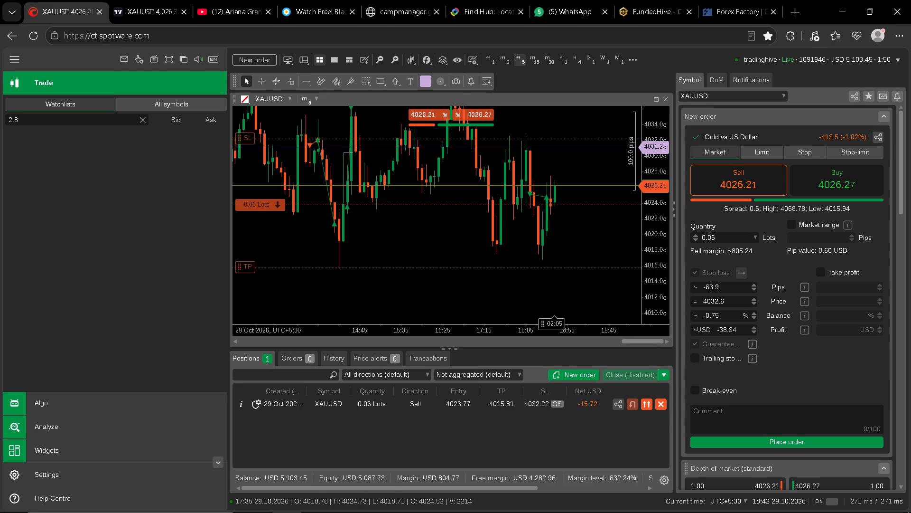
Check the phone's status in Google Find Hub again and return to the cTrader XAUUSD chart.
click(457, 5)
click(59, 0)
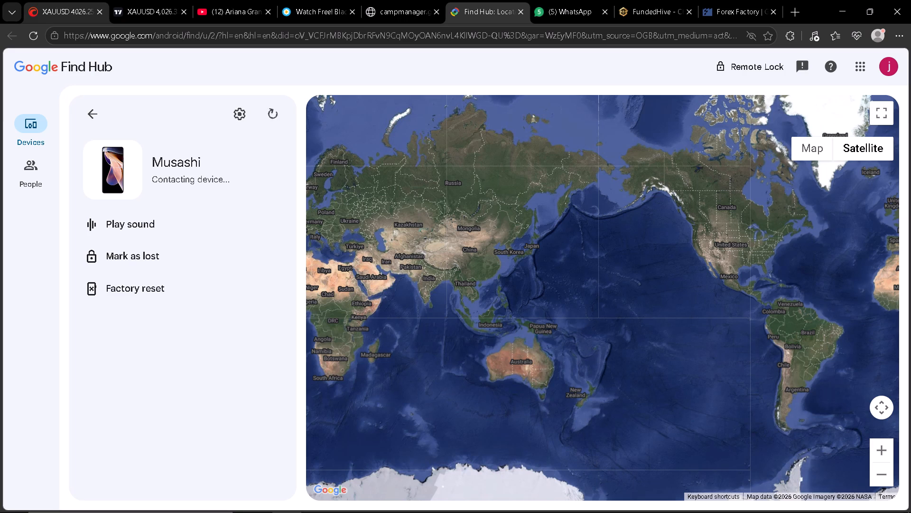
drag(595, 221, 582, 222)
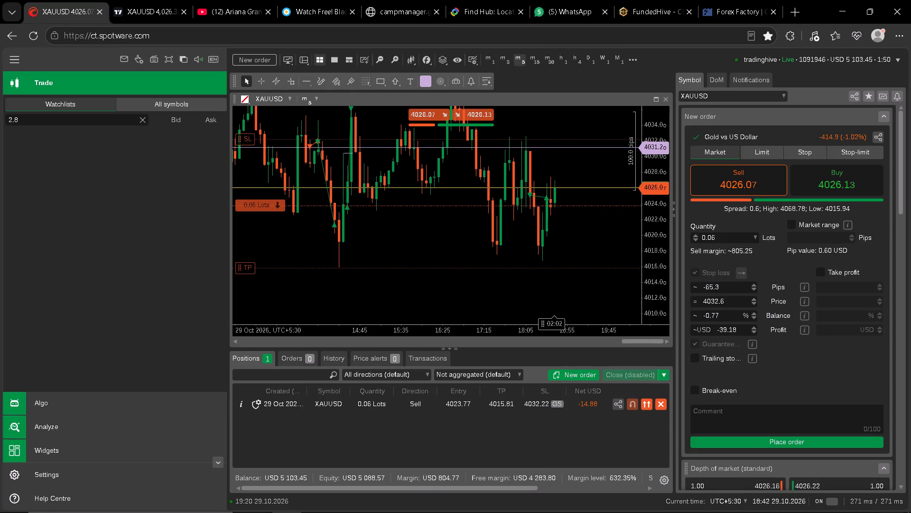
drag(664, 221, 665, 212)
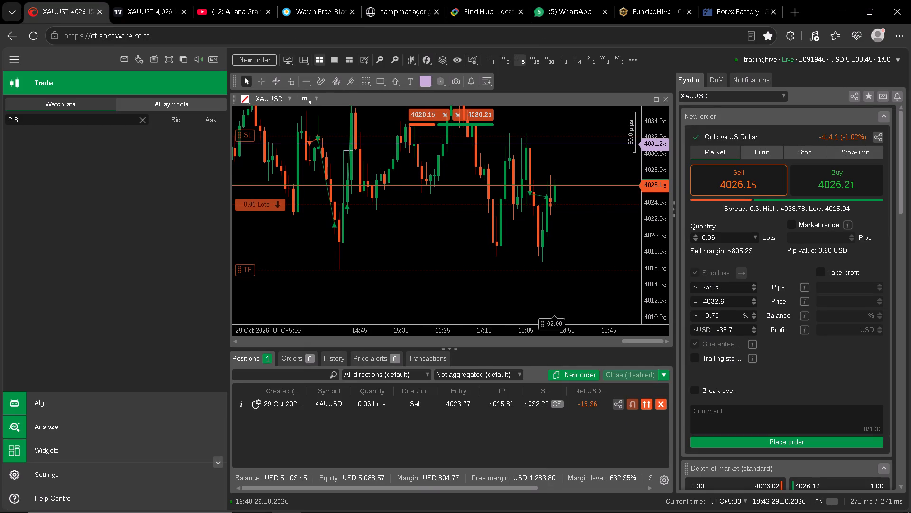
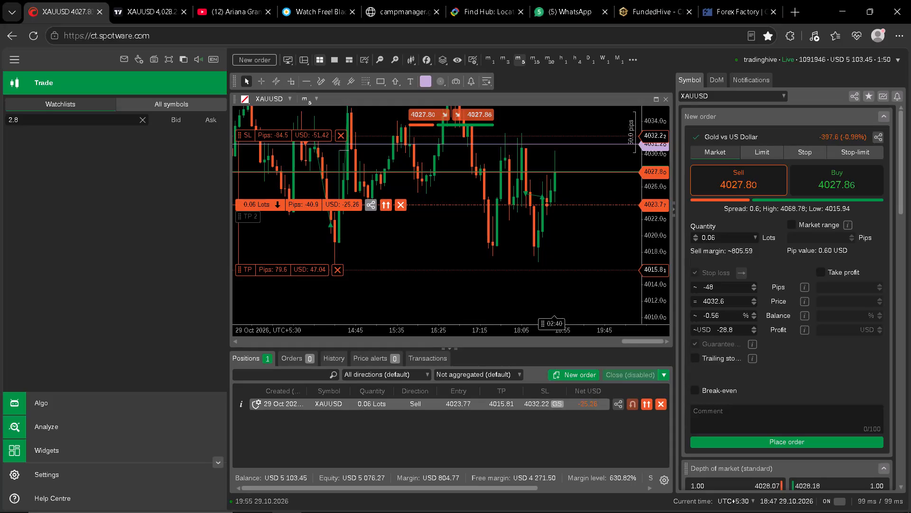
Switch the cTrader XAUUSD chart to the 1-minute timeframe and examine the candles around the open sell position.
click(491, 55)
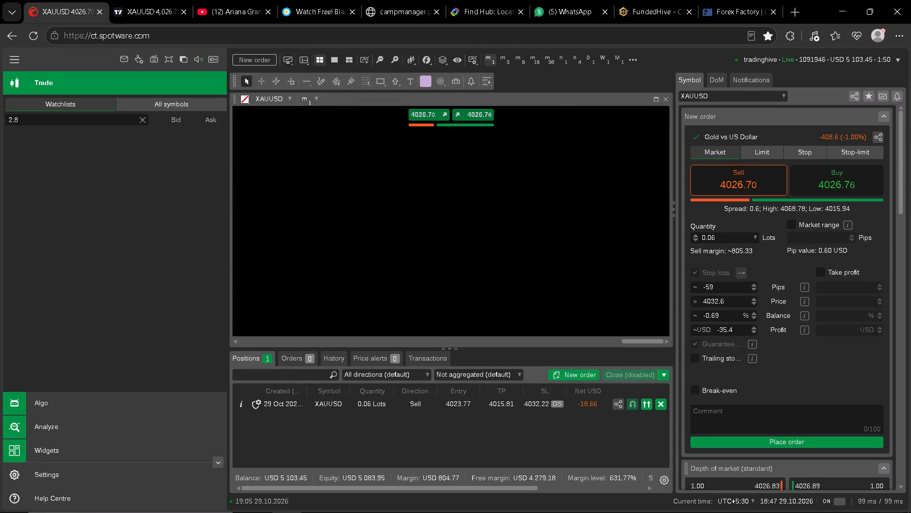
drag(655, 217, 653, 208)
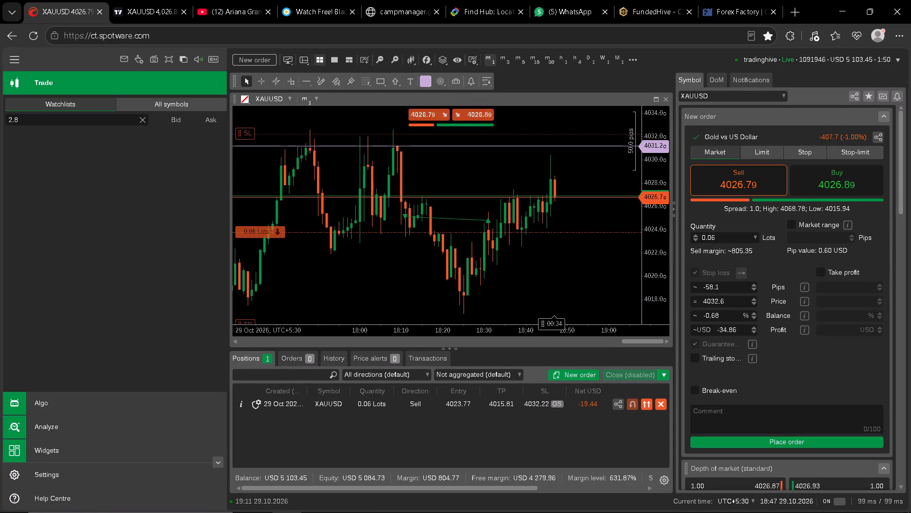
drag(653, 208, 651, 185)
drag(654, 211, 653, 183)
drag(654, 209, 655, 161)
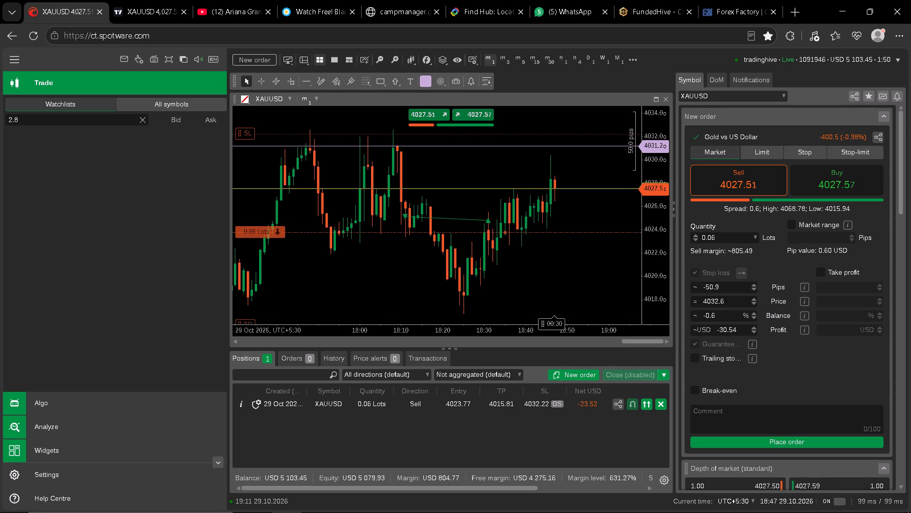
drag(604, 211, 598, 203)
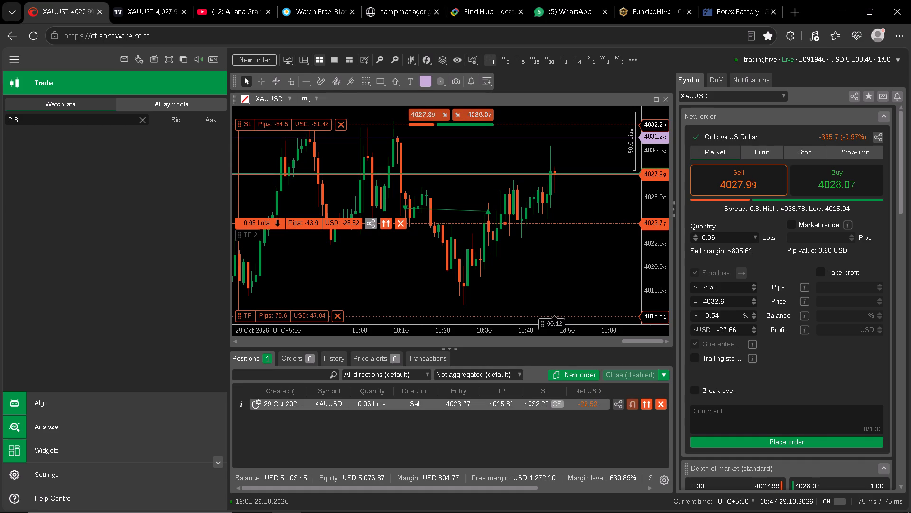
drag(279, 169, 286, 192)
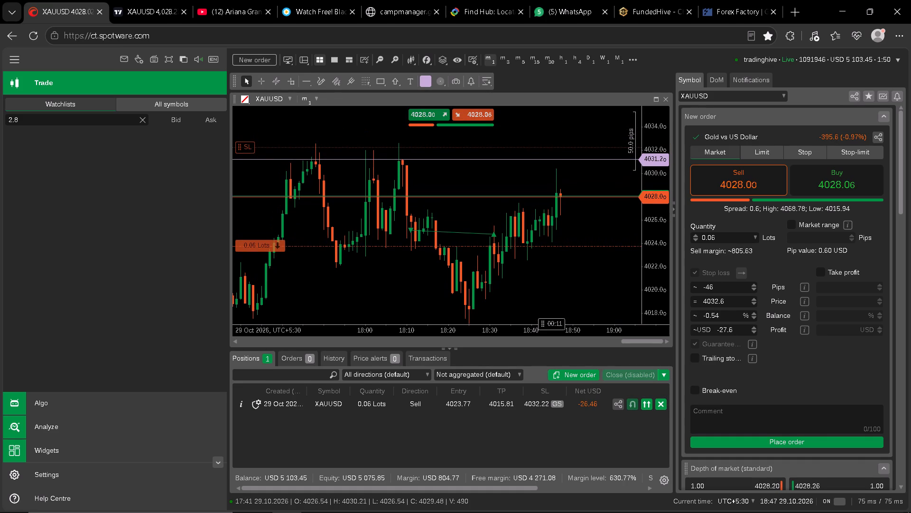
drag(583, 214, 585, 206)
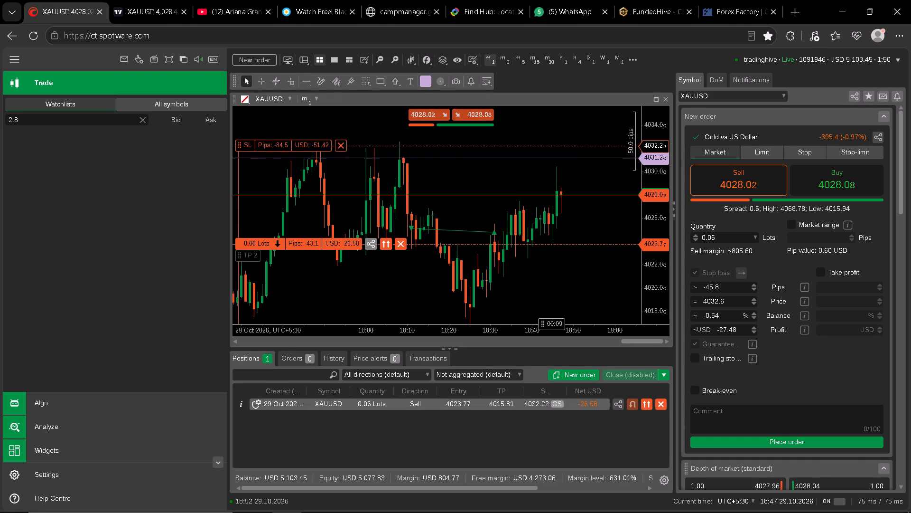
drag(585, 206, 585, 205)
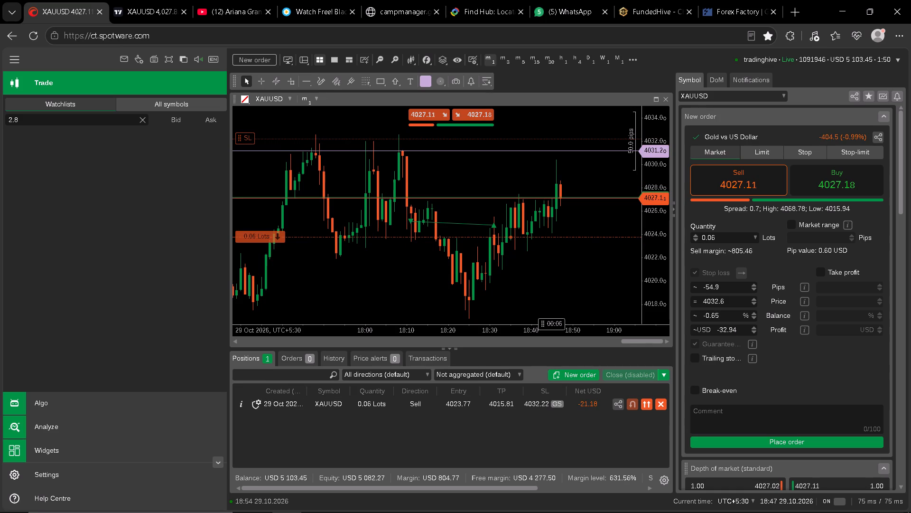
drag(656, 216, 657, 224)
drag(625, 248, 621, 230)
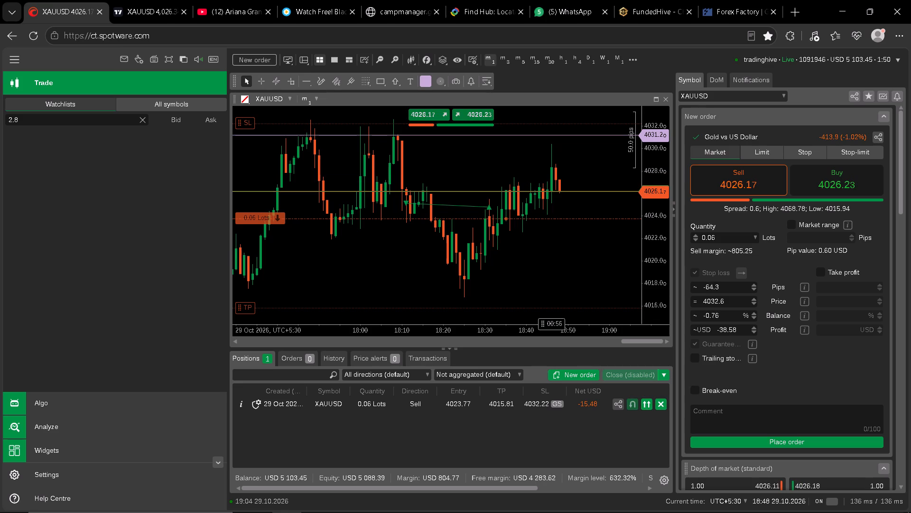
drag(629, 242, 628, 231)
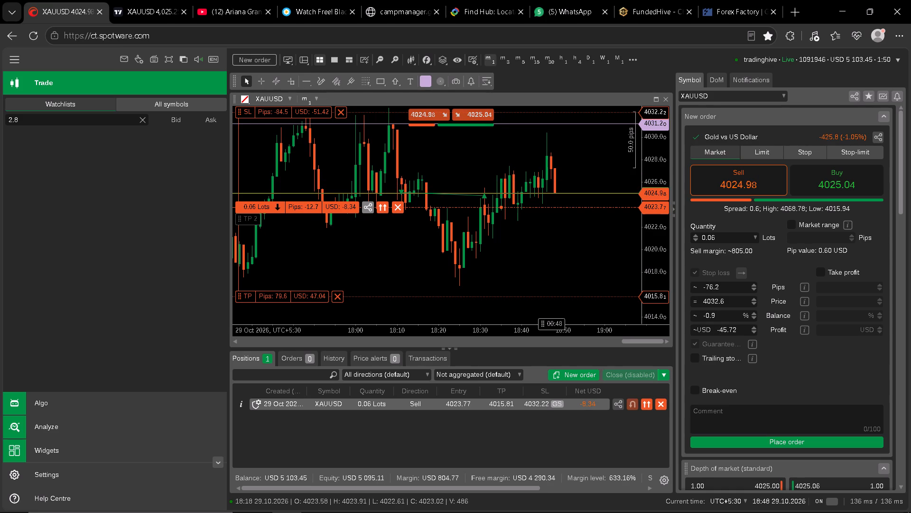
click(511, 232)
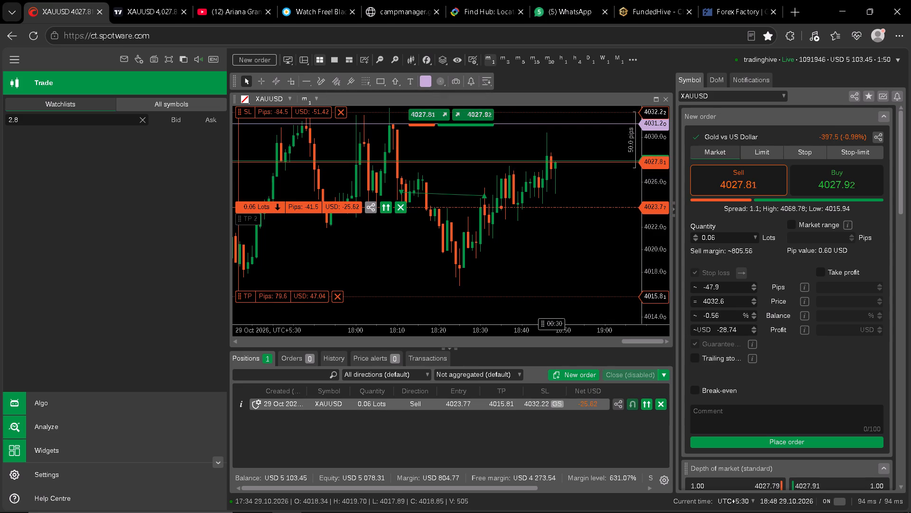
Move the 0.06-lot XAUUSD sell position's take profit up near its entry, to 4023.47.
drag(249, 296, 480, 218)
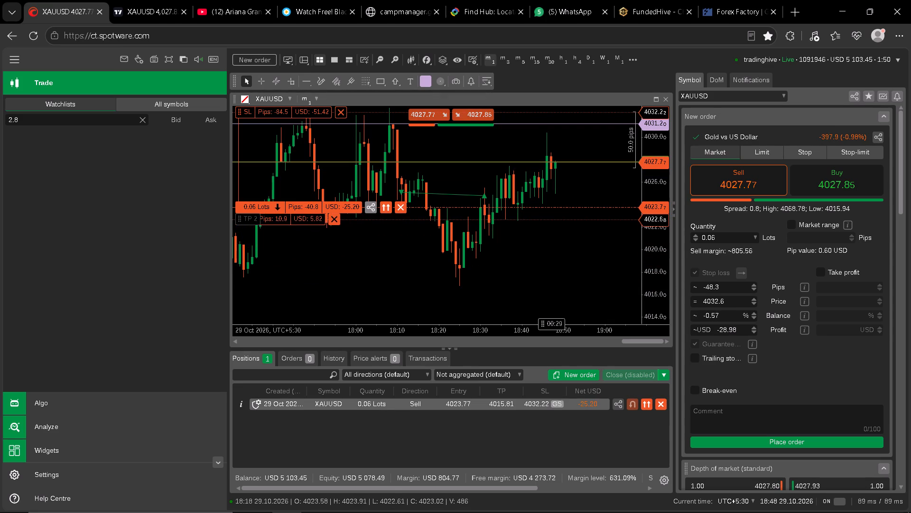
drag(480, 218, 502, 209)
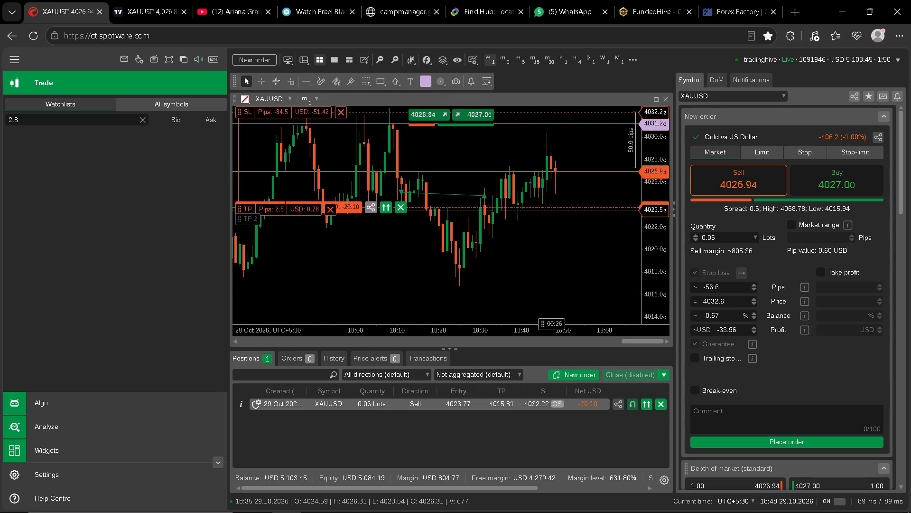
drag(502, 209, 502, 209)
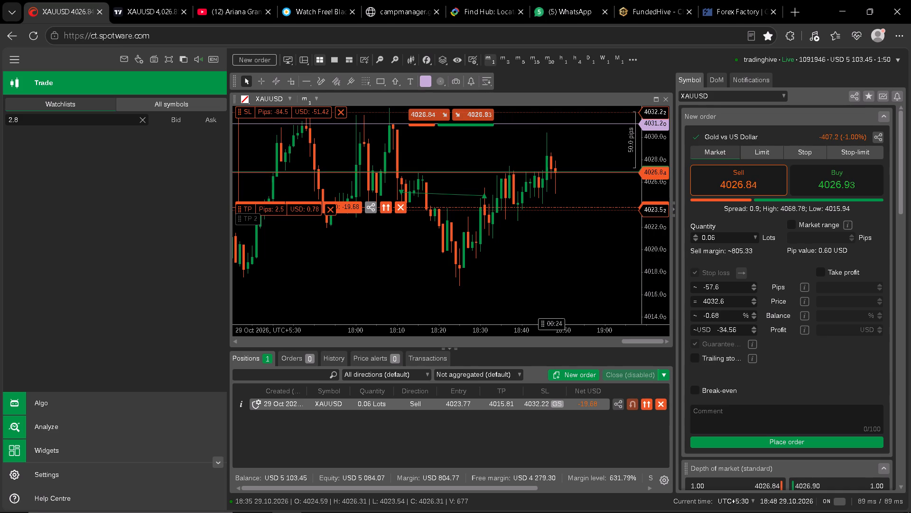
drag(502, 209, 502, 210)
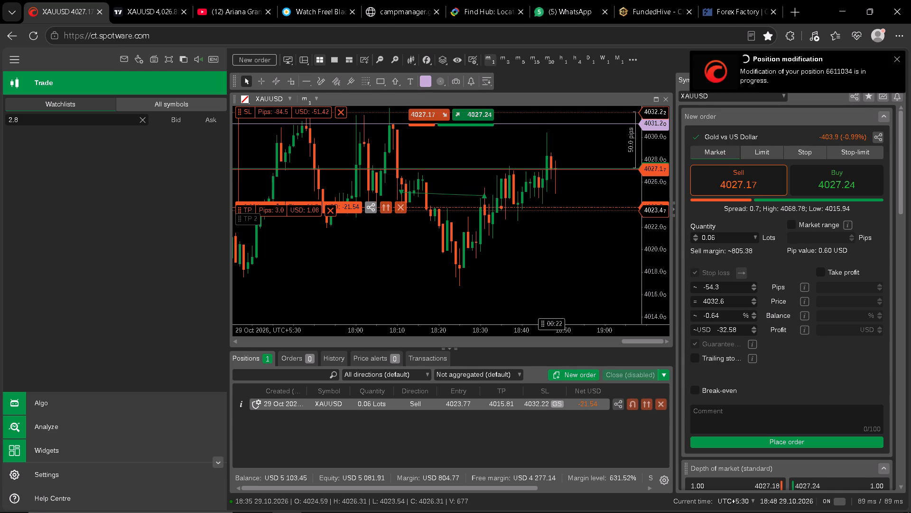
click(540, 243)
drag(546, 237, 541, 247)
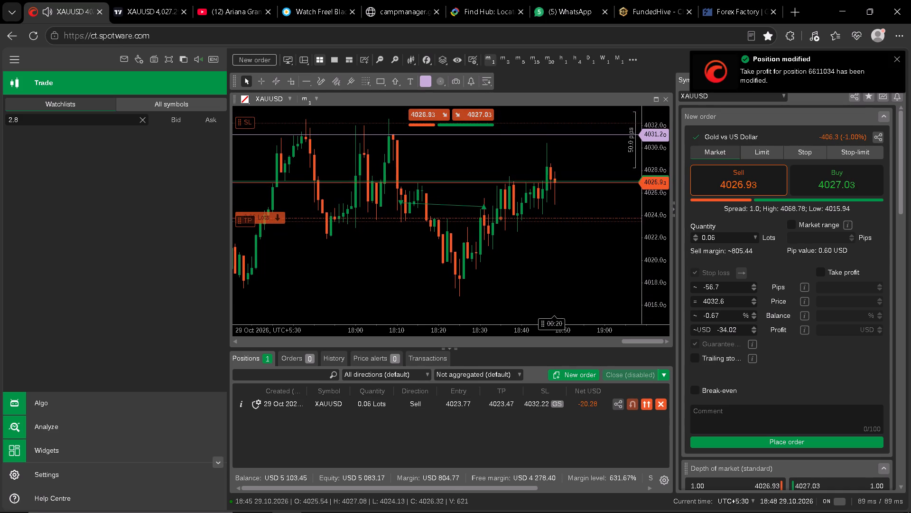
drag(545, 247, 547, 256)
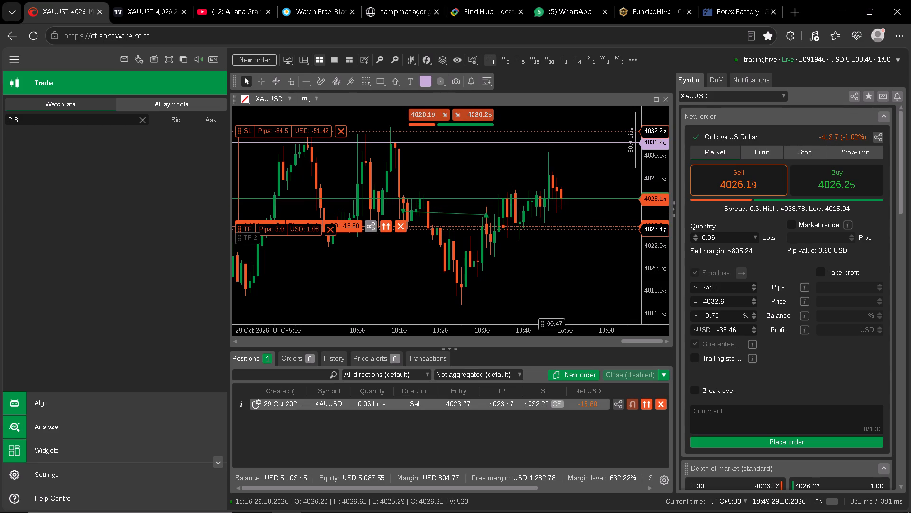
Raise the sell position's take profit slightly to 4023.52.
click(305, 230)
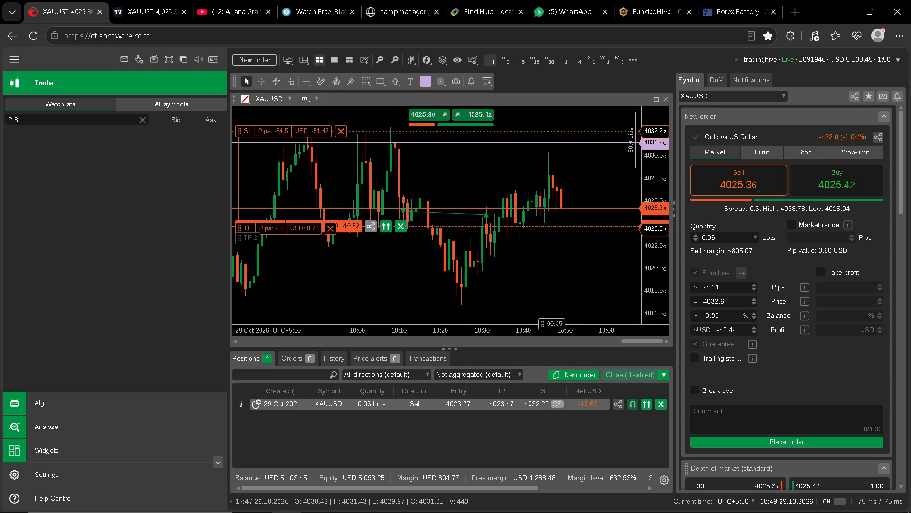
click(517, 253)
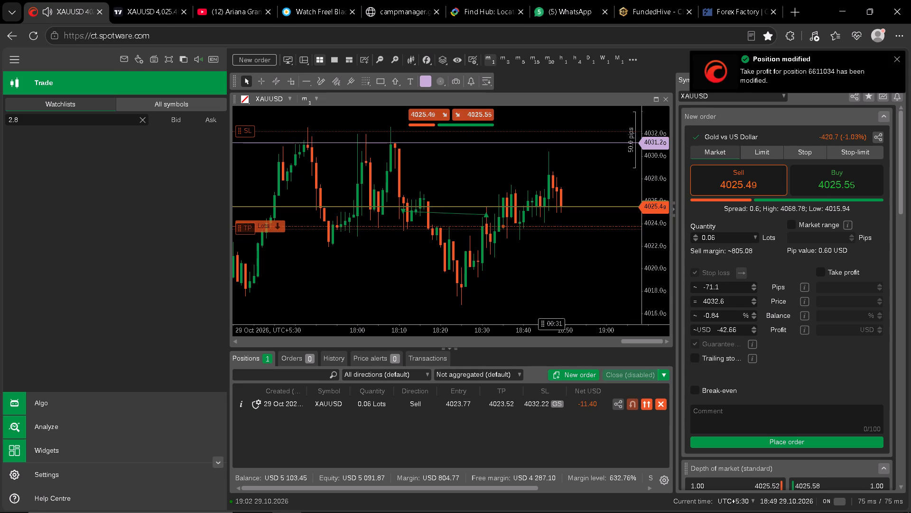
Draw a rising trend line on the 1-minute chart from the 18:24 low at about 4017.8 to about 4027.6 at 18:53.
drag(658, 259, 660, 246)
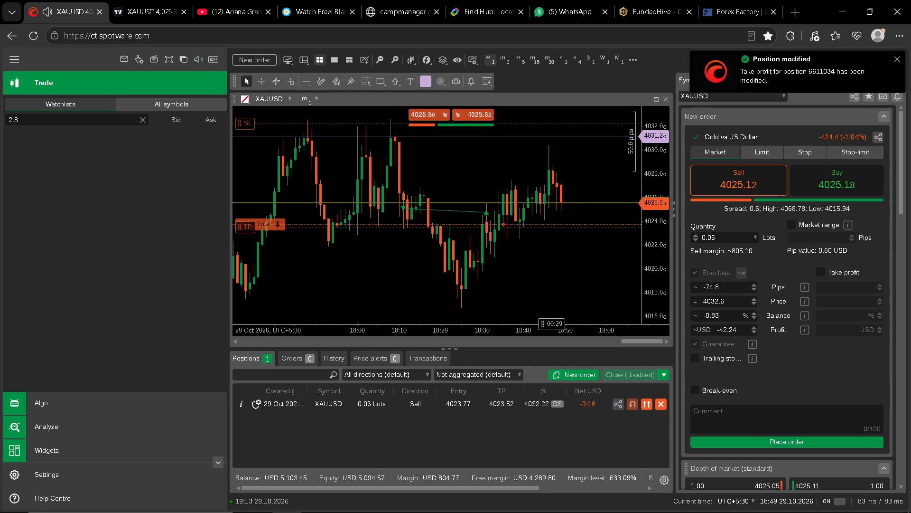
click(318, 106)
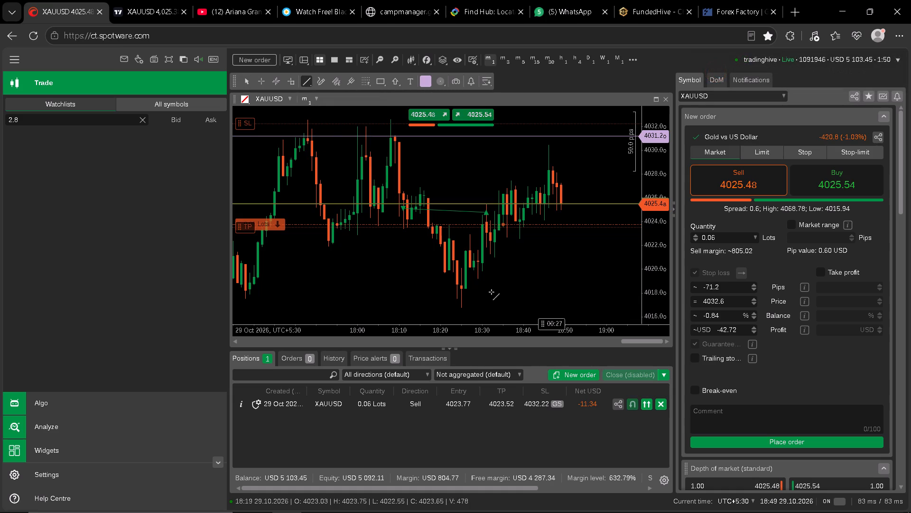
drag(460, 294, 581, 181)
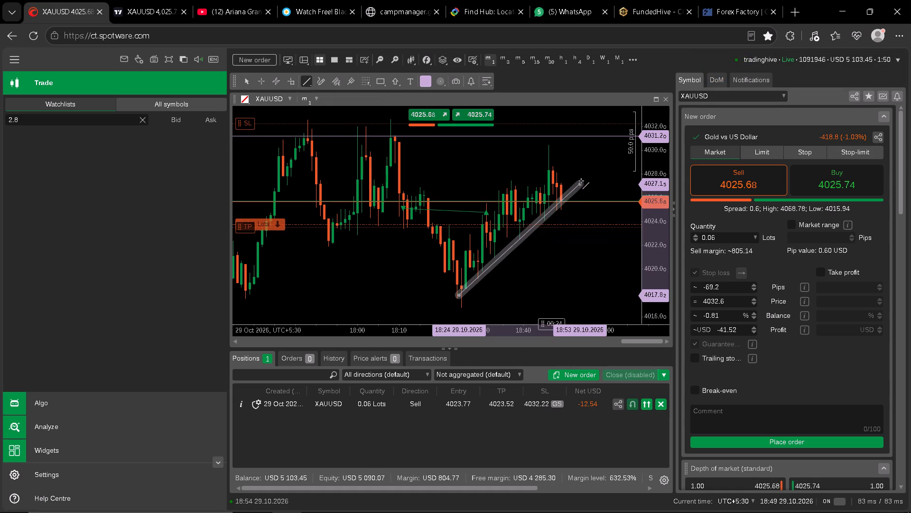
drag(581, 181, 580, 178)
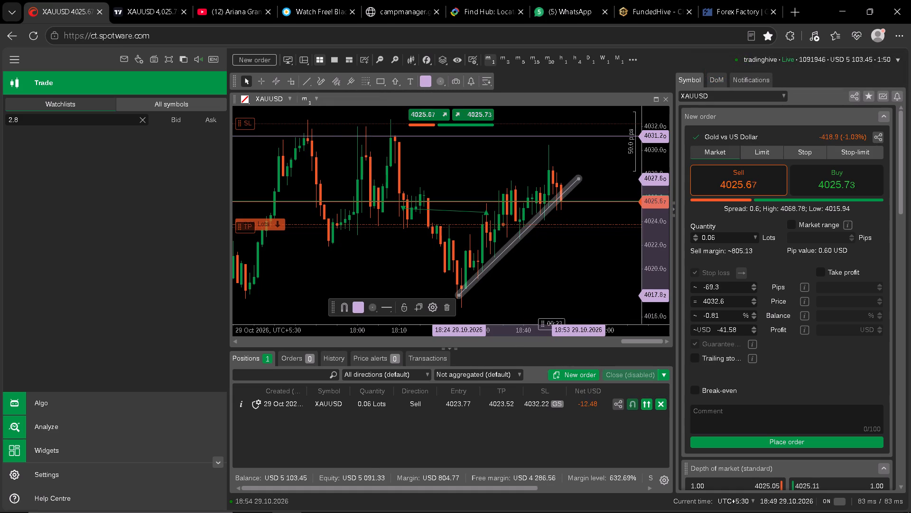
click(598, 186)
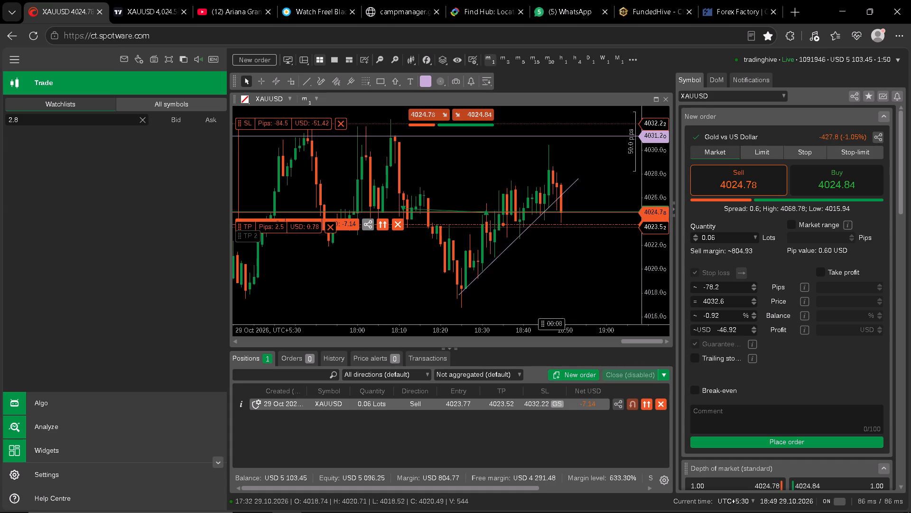
Raise the sell position's take profit to 4023.57.
click(288, 228)
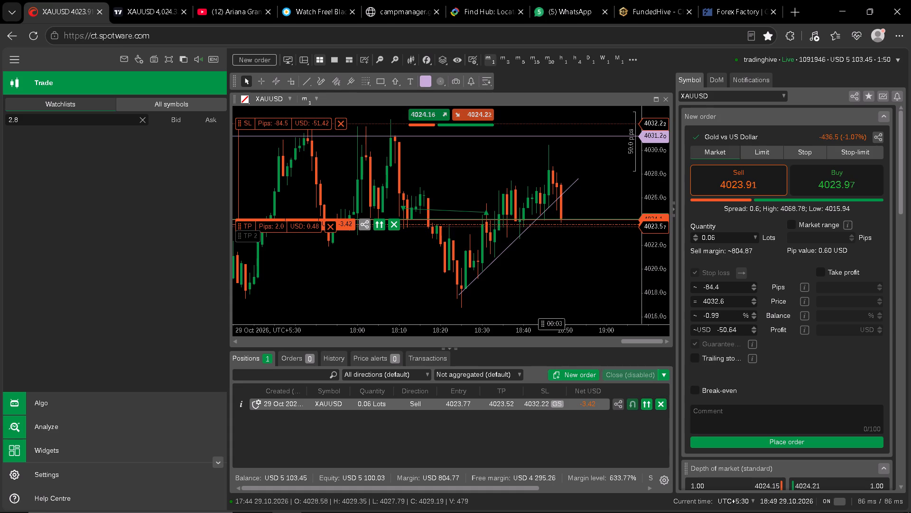
click(549, 258)
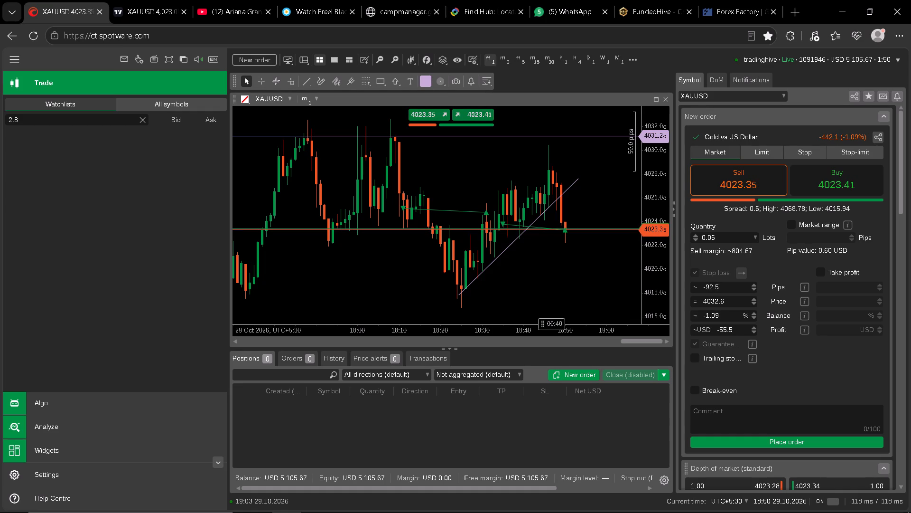
Review today's closed trades in the trade history, enlarging the list so more rows fit beneath the chart.
click(300, 361)
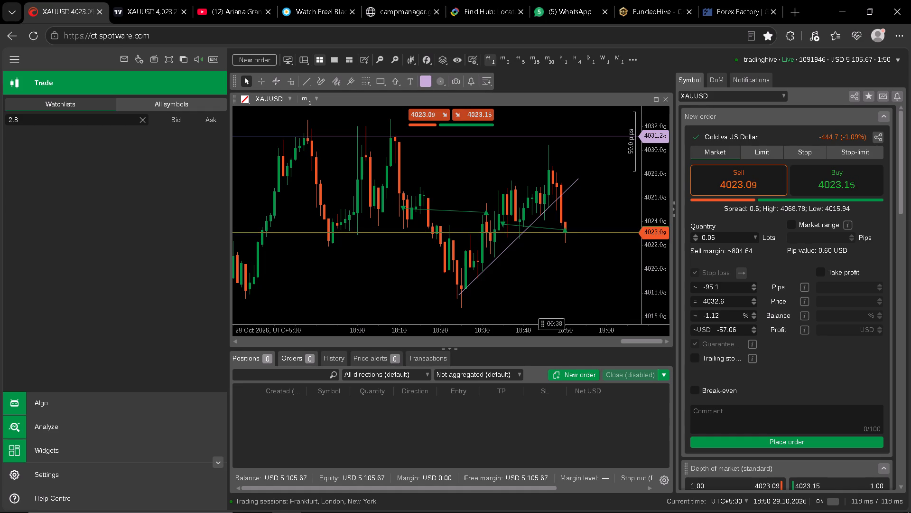
click(333, 361)
scroll(568, 457, up, 2)
scroll(572, 437, down, 2)
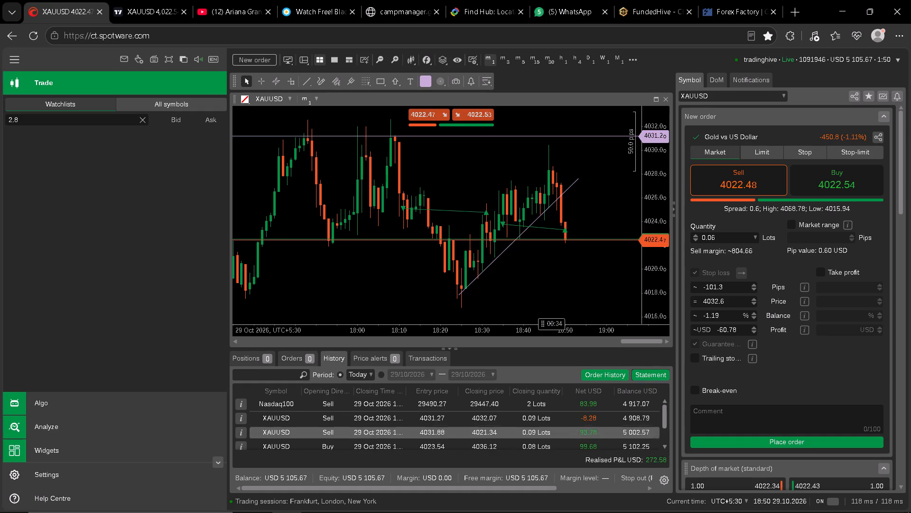
scroll(572, 437, down, 2)
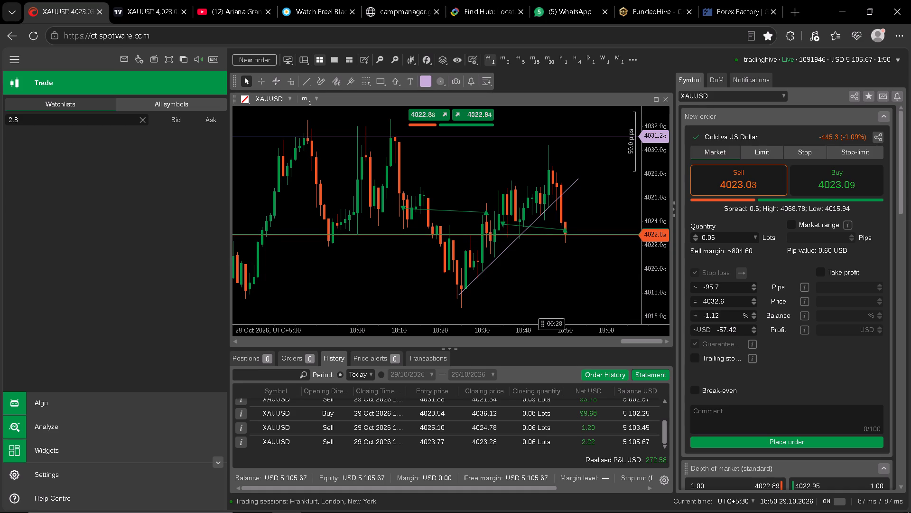
drag(510, 349, 500, 274)
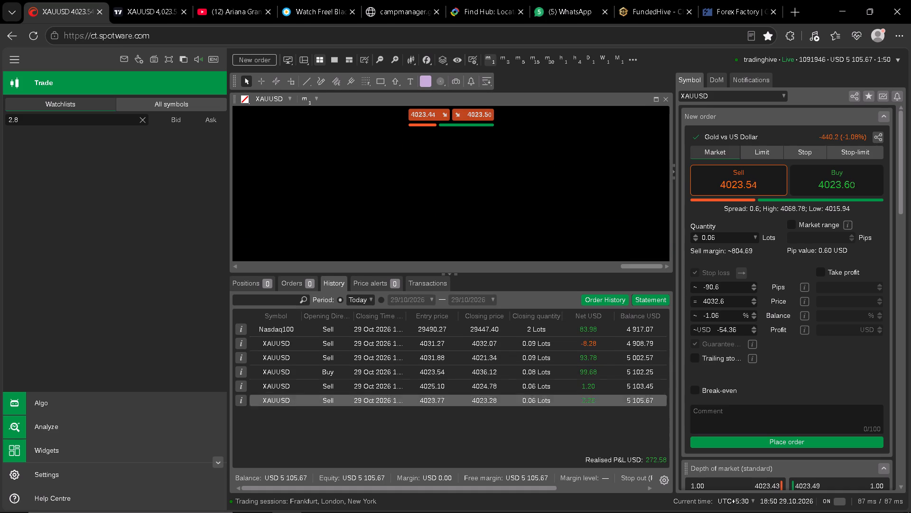
scroll(576, 437, up, 2)
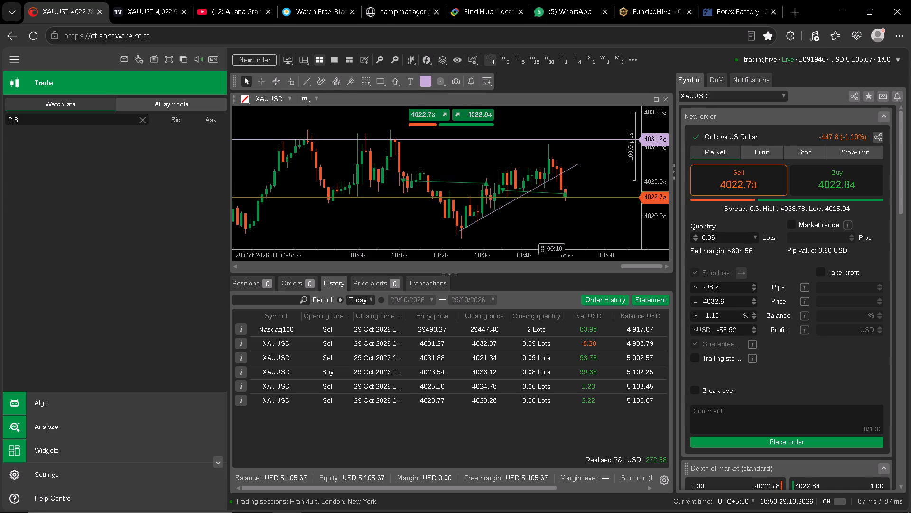
drag(523, 273, 524, 299)
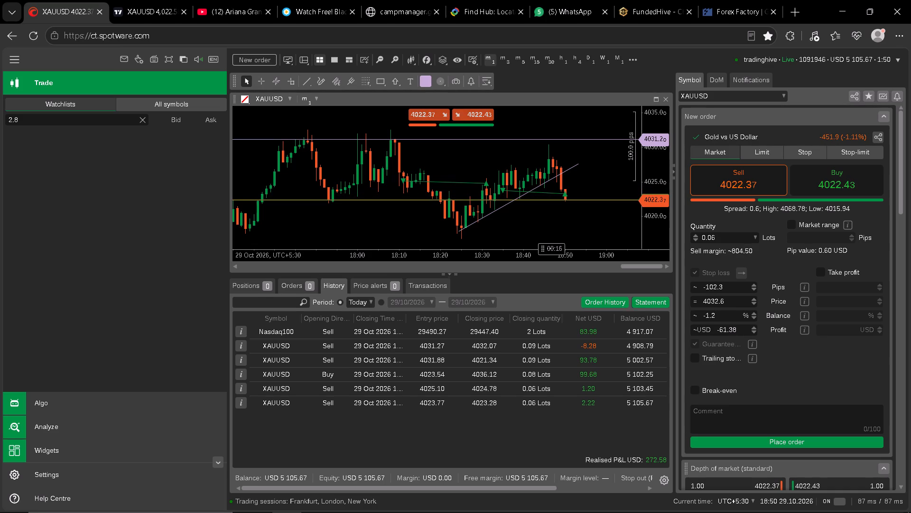
drag(524, 299, 528, 317)
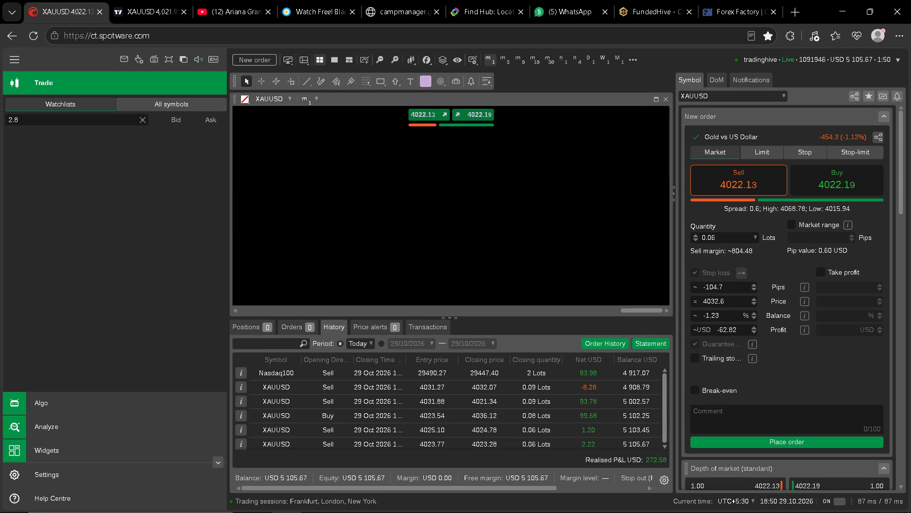
click(529, 323)
Switch to TradingView to check the 5-minute XAUUSD chart, and return to the 1-minute chart in cTrader.
click(140, 0)
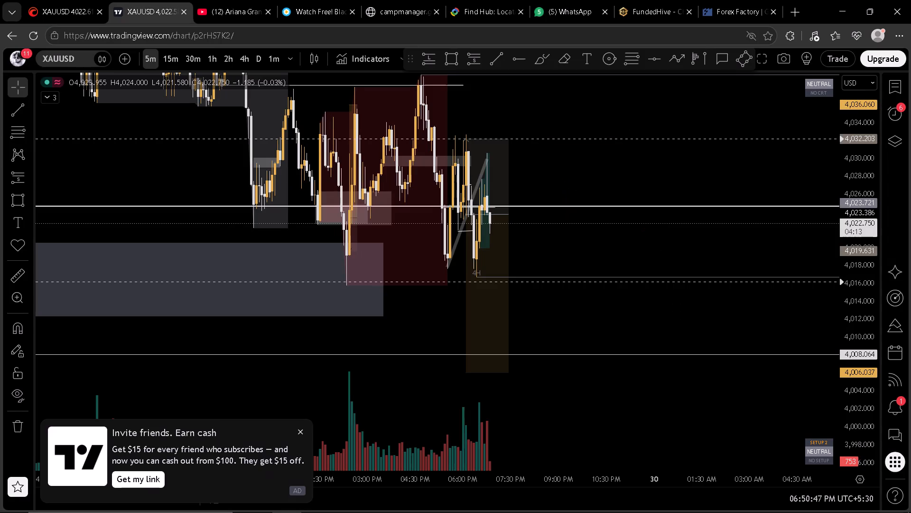
scroll(487, 202, up, 5)
drag(470, 235, 699, 224)
scroll(849, 222, down, 1)
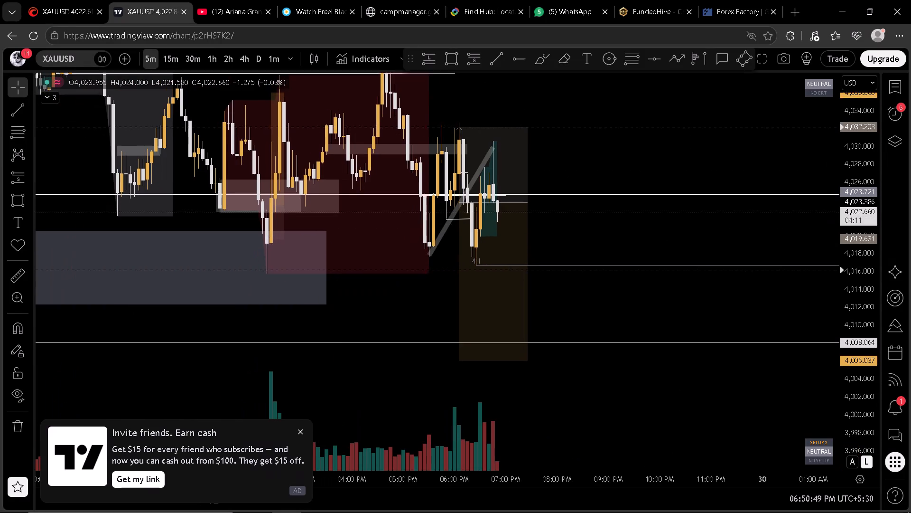
scroll(736, 233, down, 2)
click(54, 0)
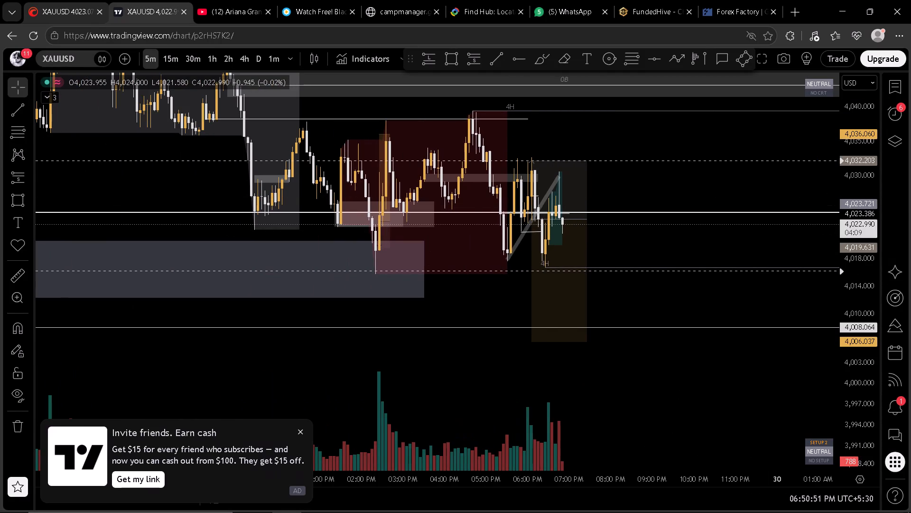
drag(563, 256, 539, 250)
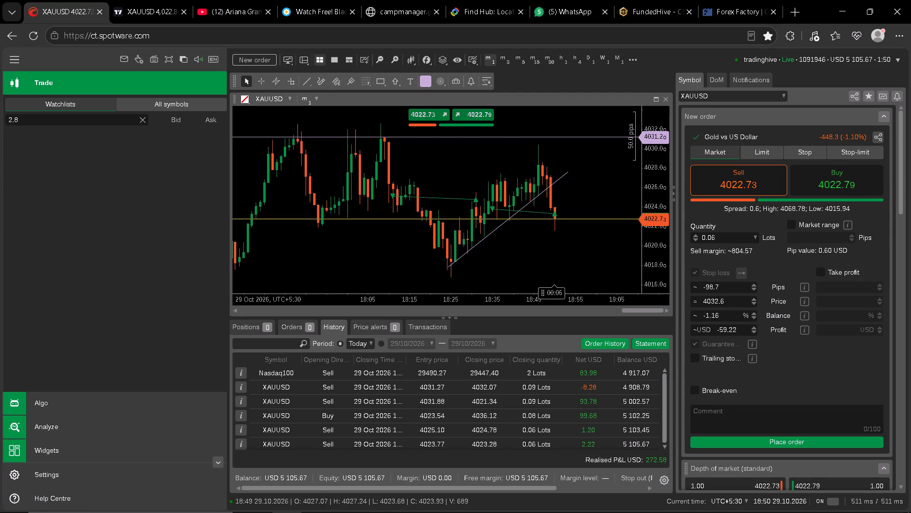
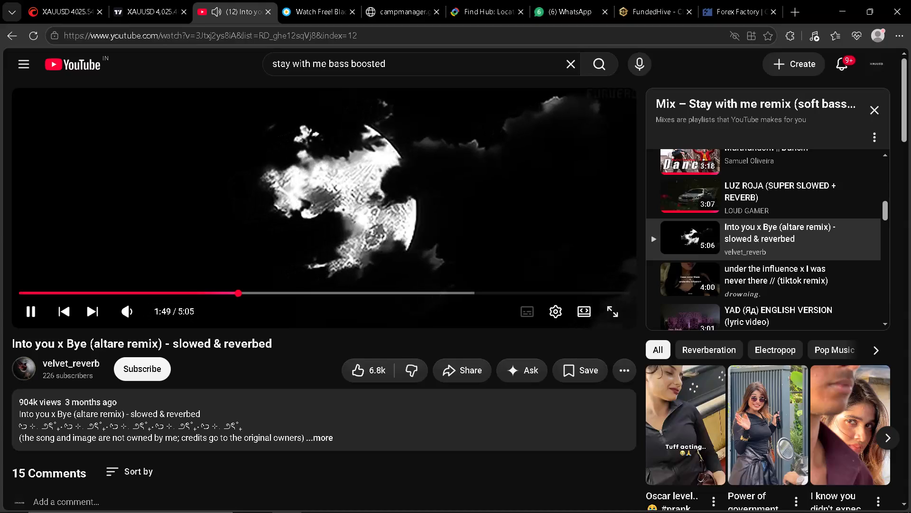
Switch to TradingView and examine the recent price swings on the 5-minute US100 chart.
click(131, 0)
drag(726, 168, 708, 183)
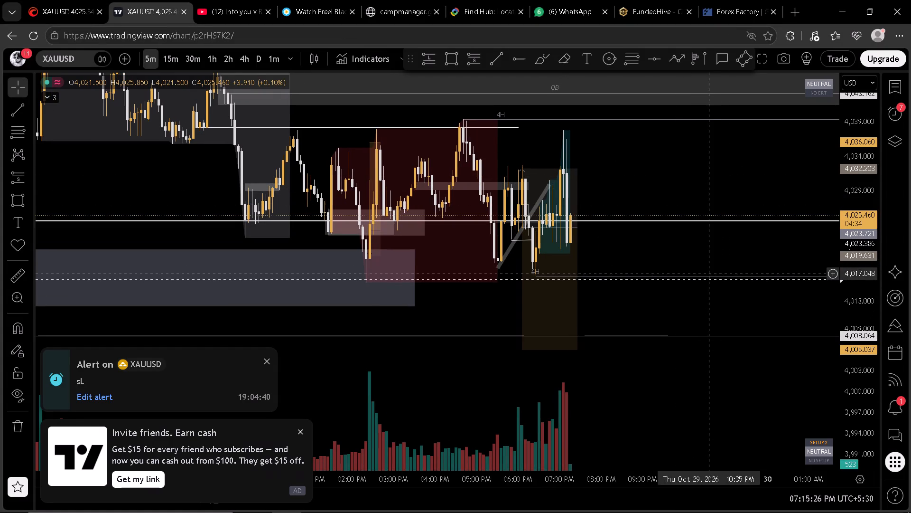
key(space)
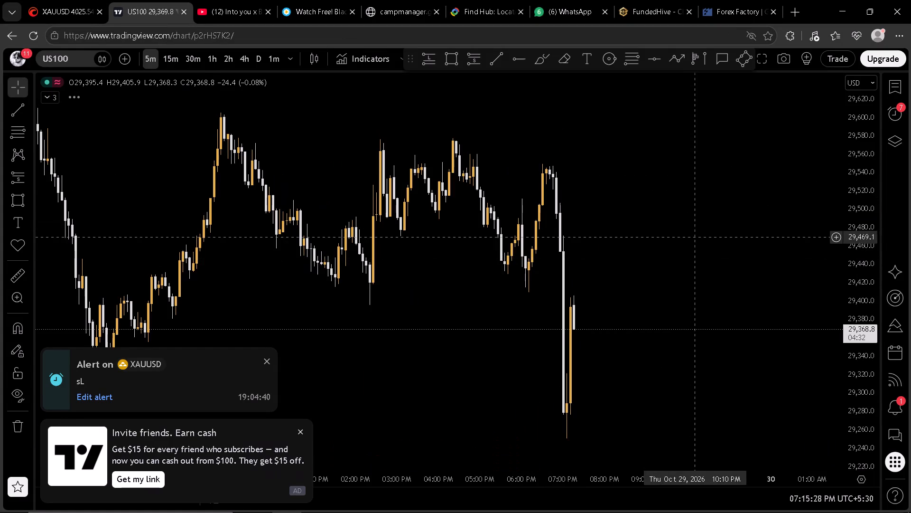
scroll(711, 283, down, 4)
scroll(872, 242, down, 1)
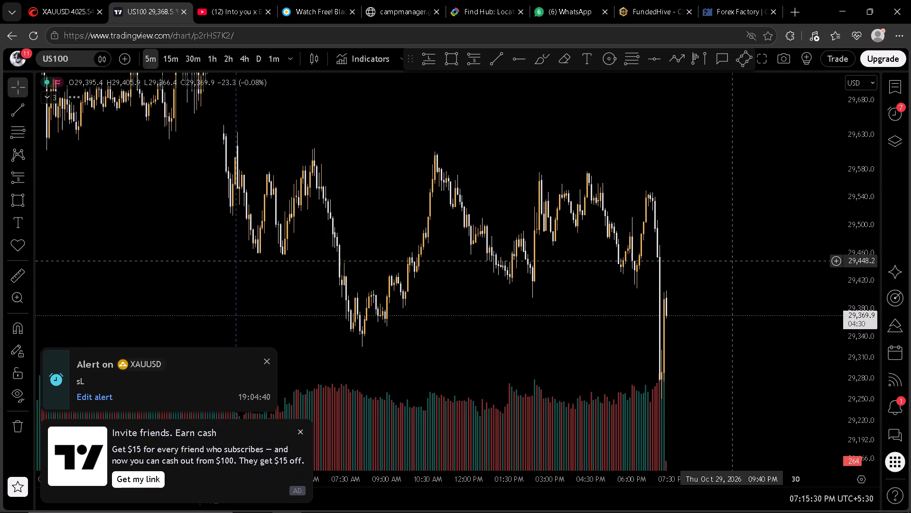
drag(734, 265, 705, 192)
scroll(729, 201, down, 1)
scroll(874, 192, down, 1)
scroll(779, 192, up, 2)
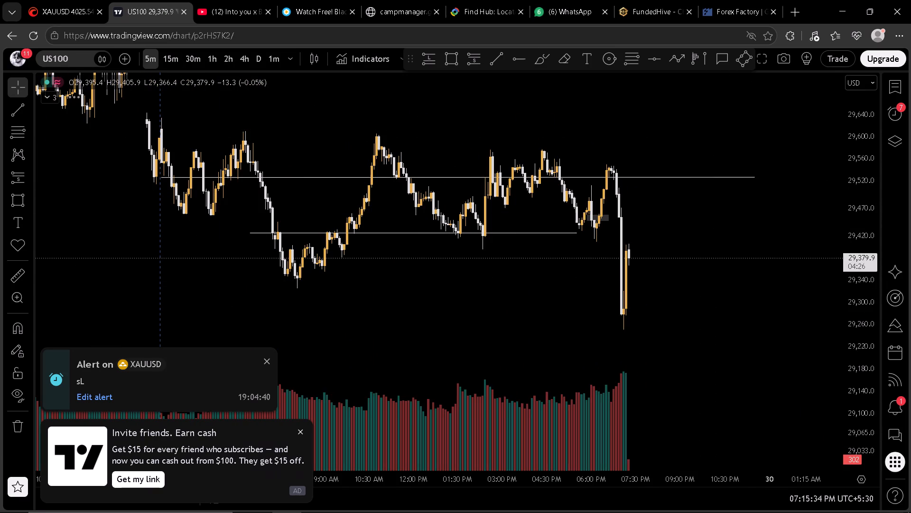
Return to the XAUUSD chart and view it on the 1-hour timeframe.
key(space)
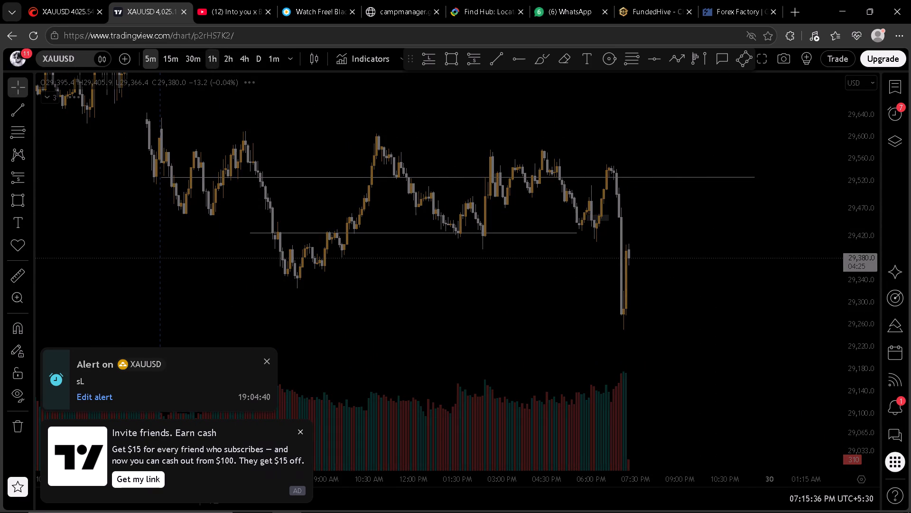
click(195, 58)
click(216, 57)
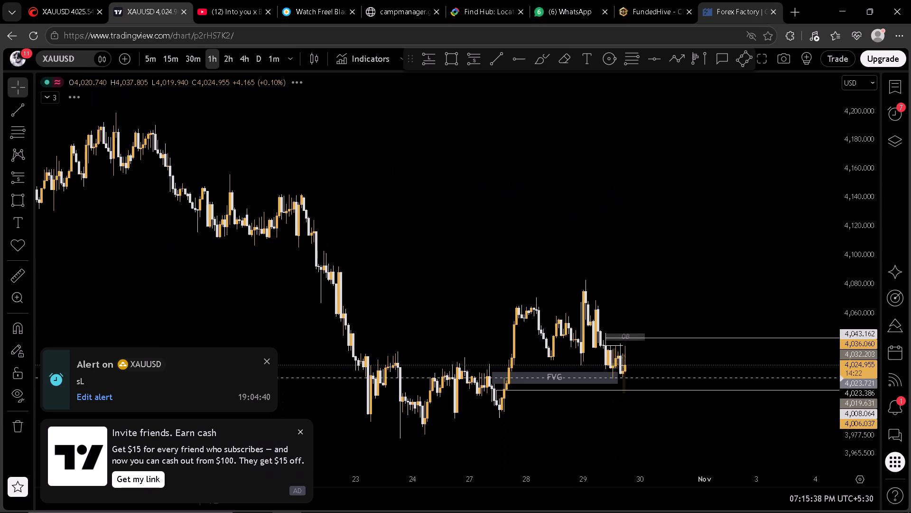
Switch to the Google Find Hub device page.
click(457, 0)
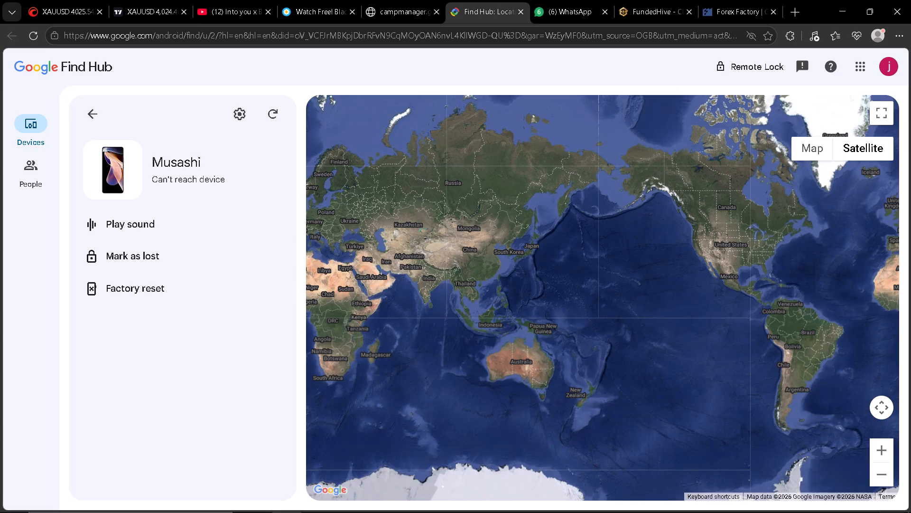
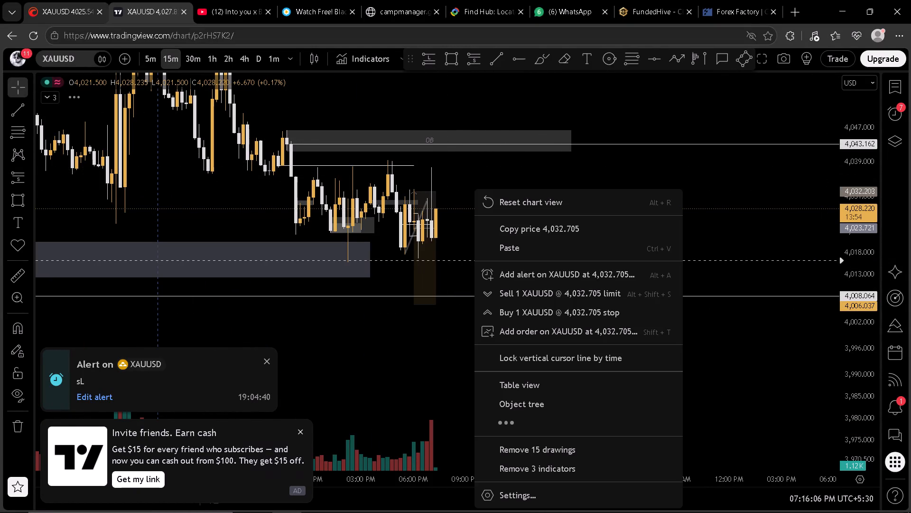
Switch the XAUUSD chart to the 30-minute timeframe to examine price action around the marked zones.
click(220, 212)
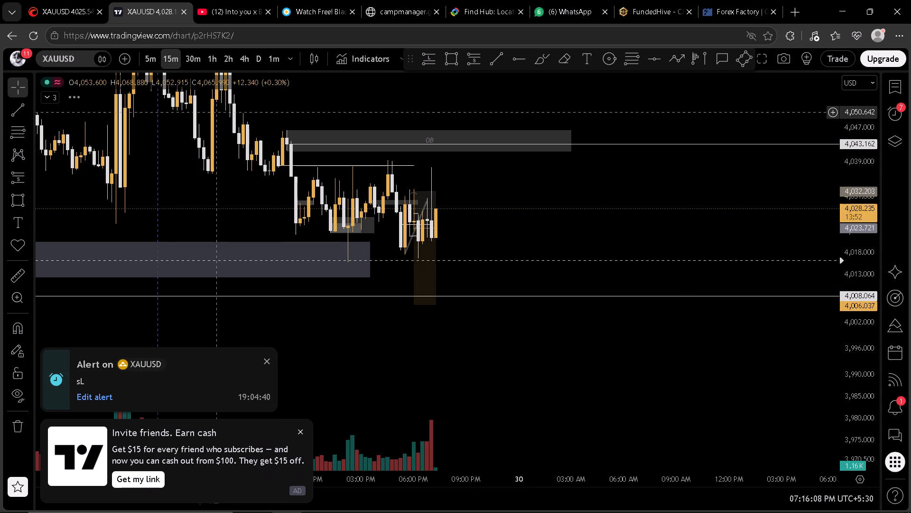
click(184, 63)
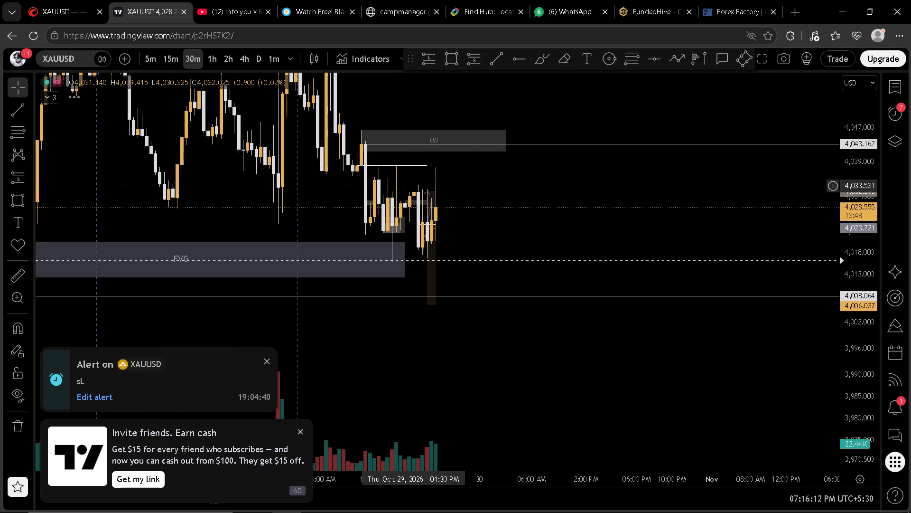
Examine the latest XAUUSD candles on the 5-minute chart in close-up.
click(149, 57)
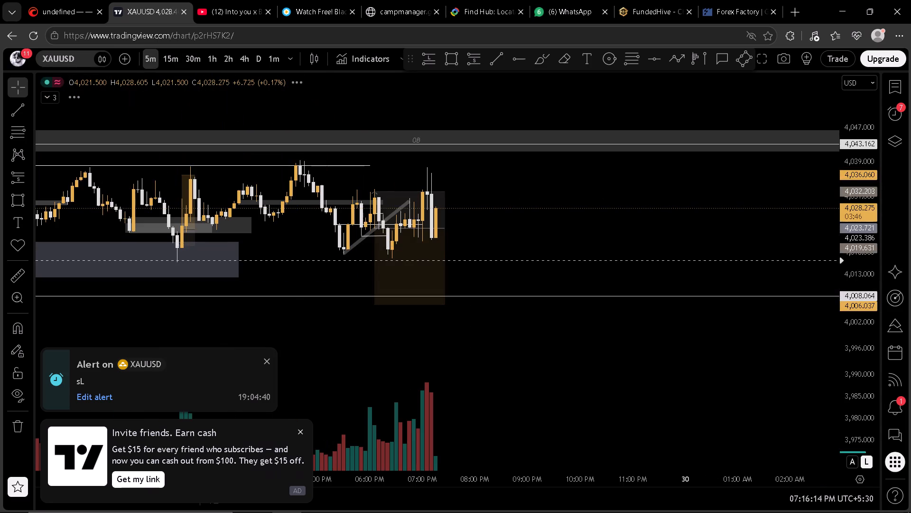
scroll(853, 242, up, 4)
scroll(675, 192, up, 2)
drag(580, 151, 654, 250)
scroll(566, 206, up, 3)
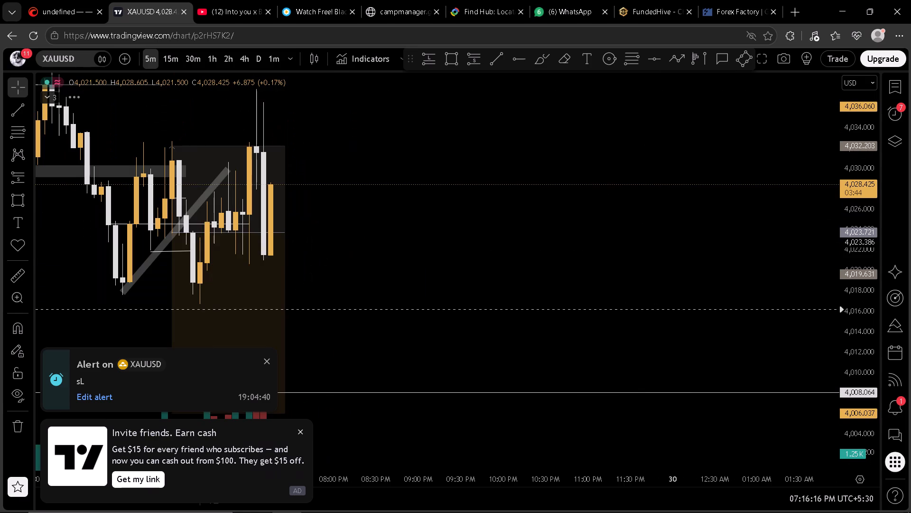
On the 1-minute chart, draw a Fibonacci retracement from the high near 4038 at 19:08 to the low near 4021 at about 19:28.
click(269, 57)
scroll(504, 230, down, 4)
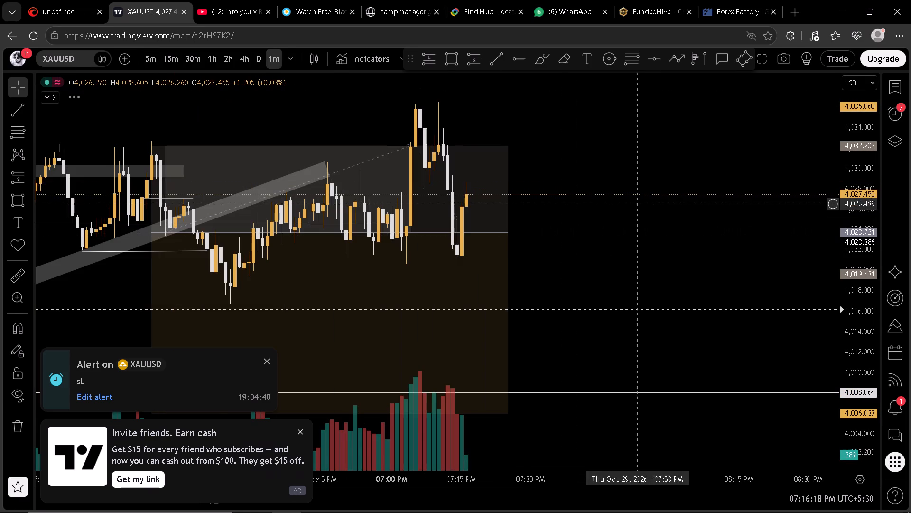
scroll(679, 194, down, 2)
scroll(774, 182, up, 3)
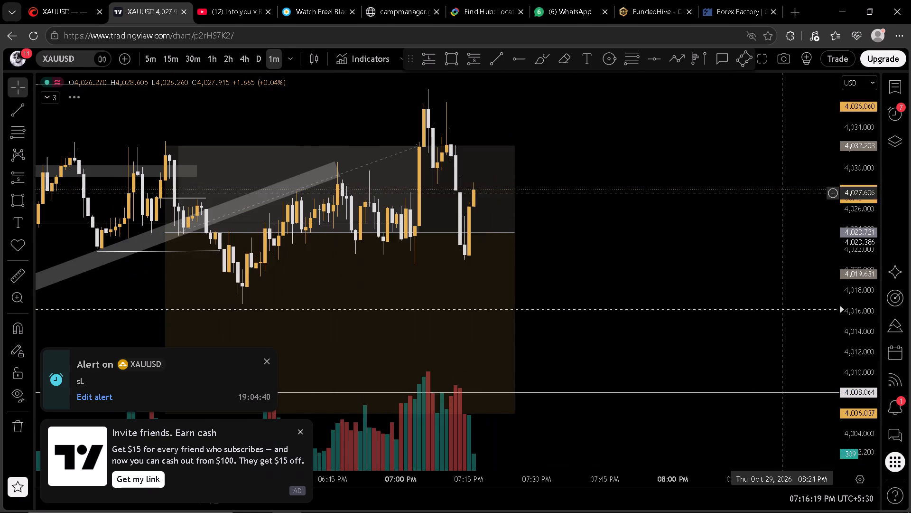
drag(625, 54, 626, 58)
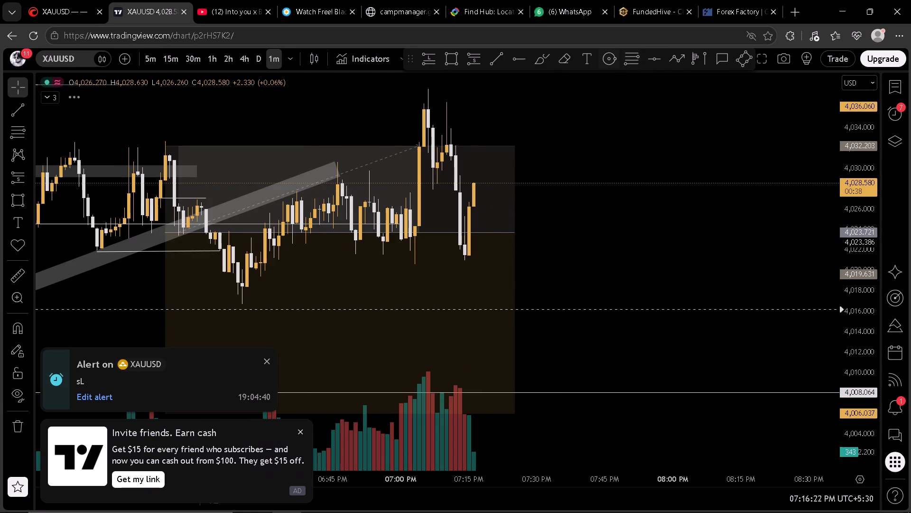
click(629, 58)
click(438, 85)
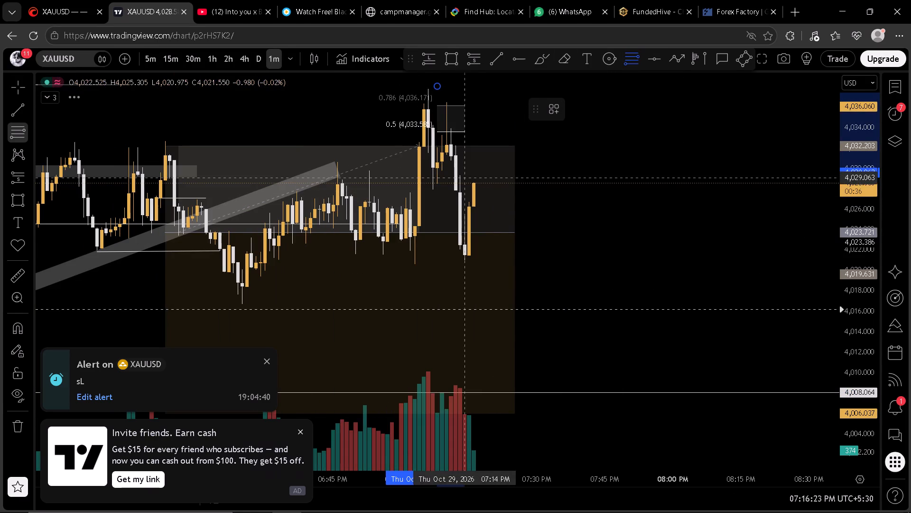
click(531, 260)
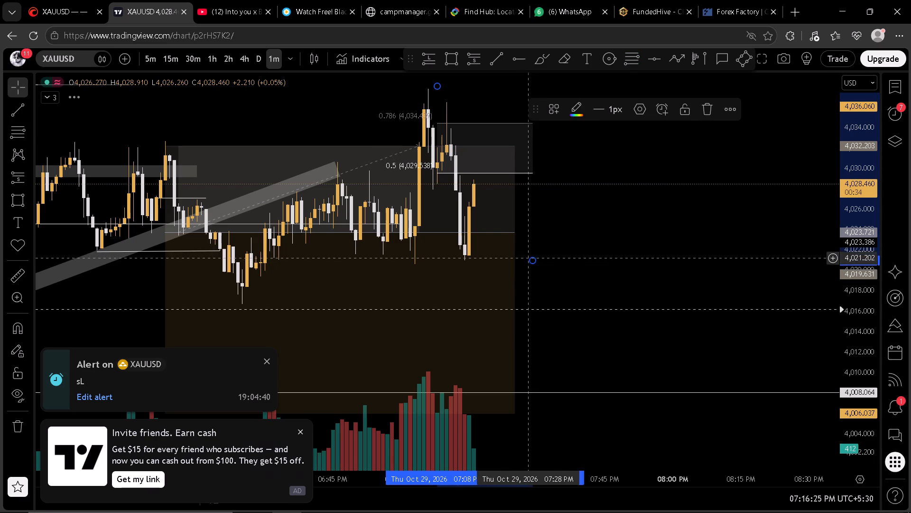
click(629, 226)
Place a short position projection just after the latest 1-minute candle, with its entry at about 4029.18.
click(473, 57)
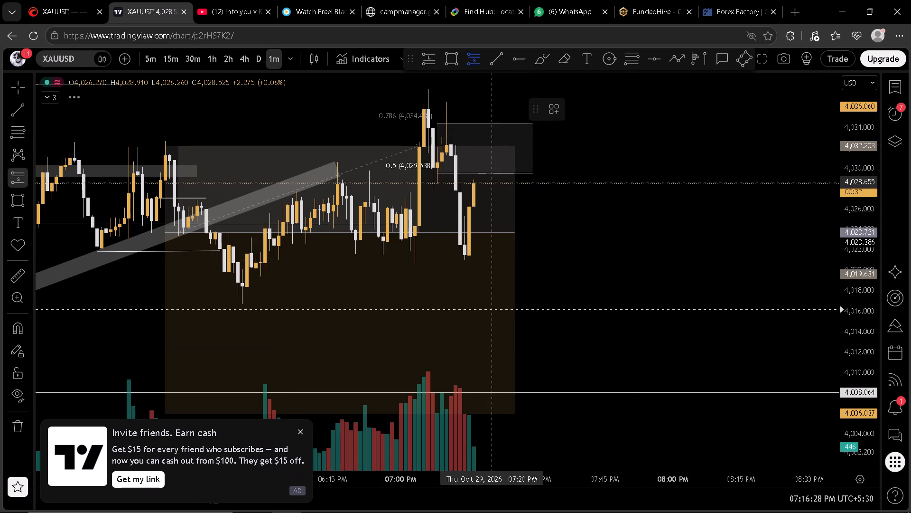
click(487, 177)
click(700, 198)
drag(702, 189, 696, 244)
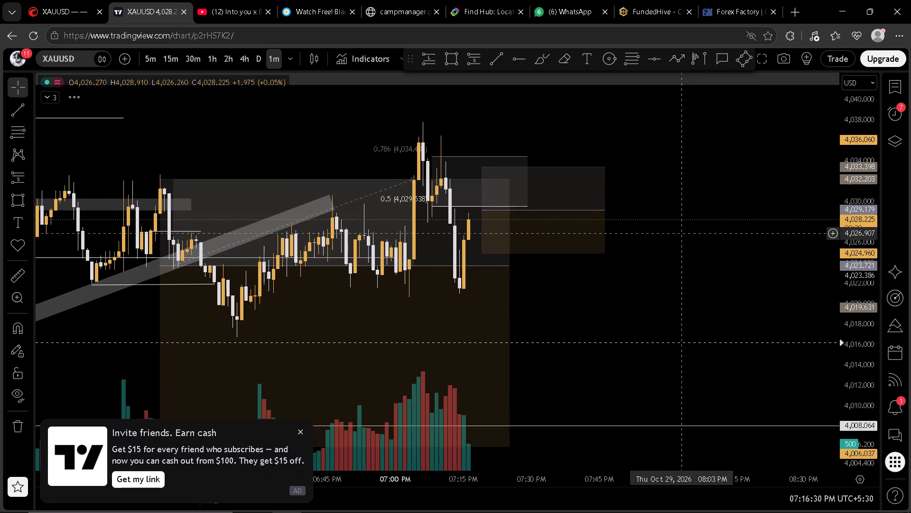
Set the new short position's stop to about 4036.59 and its target to about 4012.49.
drag(484, 167, 483, 134)
click(483, 134)
click(671, 213)
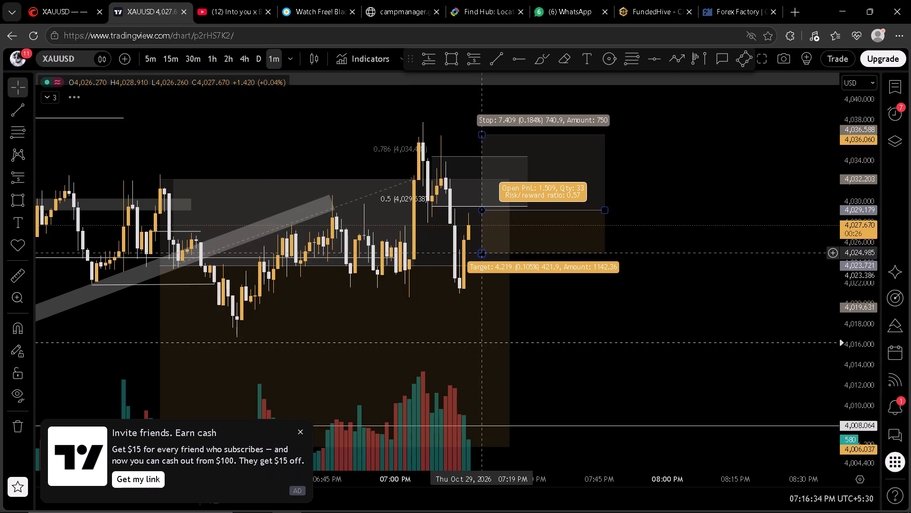
drag(481, 253, 474, 352)
drag(484, 351, 482, 380)
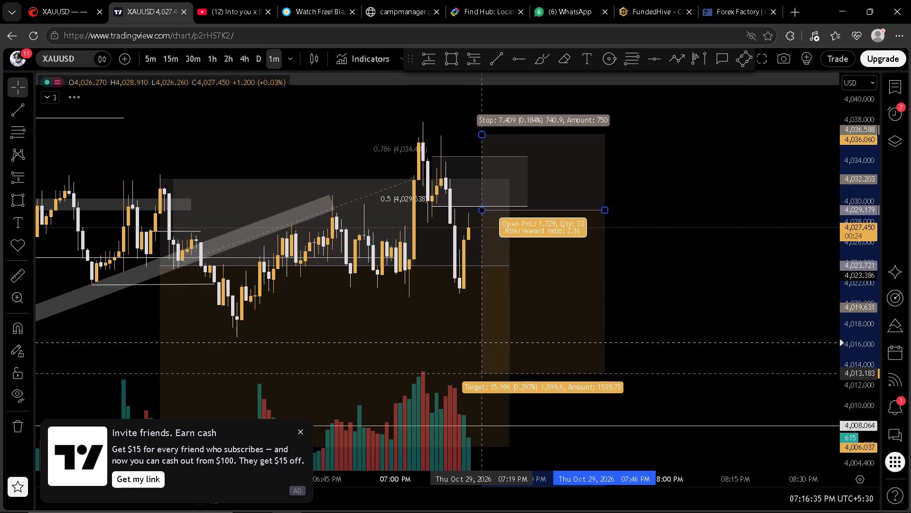
click(701, 268)
Shift the whole short position slightly upward, to an entry of about 4029.30.
drag(717, 261, 708, 257)
scroll(707, 255, down, 2)
drag(586, 267, 585, 267)
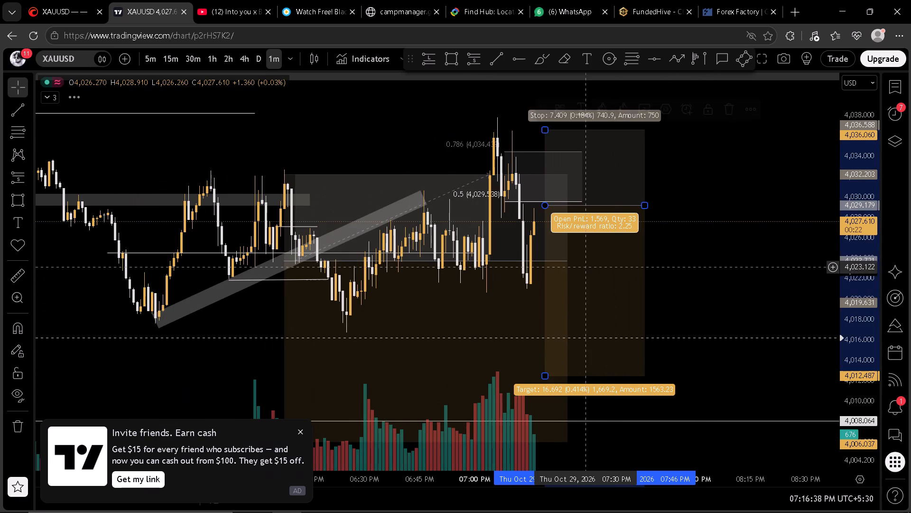
drag(585, 267, 578, 266)
click(750, 249)
Examine the short position setup against the earlier 1-minute price action and the marked levels.
scroll(747, 254, down, 1)
drag(779, 285, 753, 256)
click(750, 249)
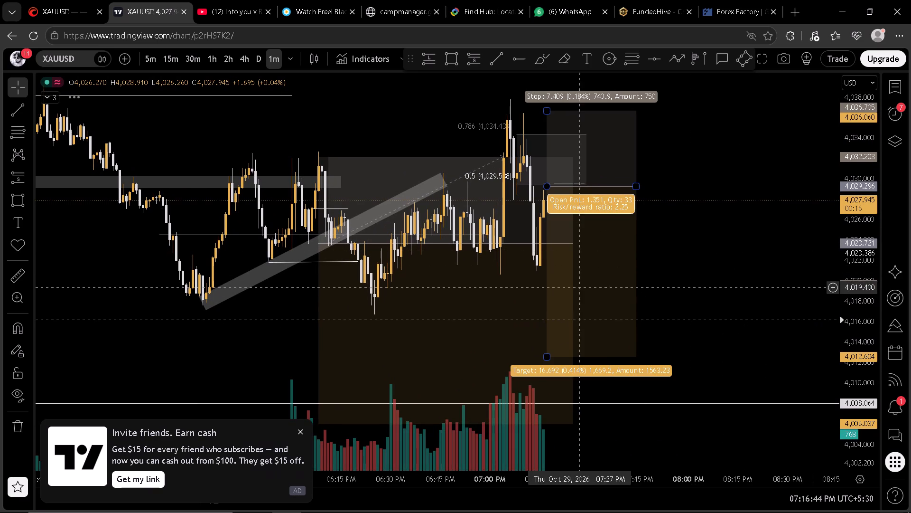
scroll(689, 272, down, 2)
scroll(855, 227, down, 1)
drag(781, 247, 710, 212)
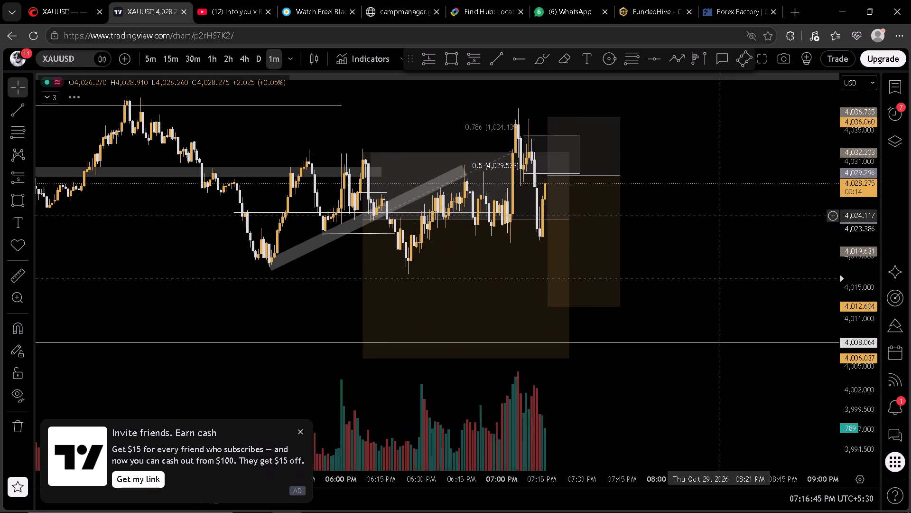
scroll(714, 213, down, 2)
drag(759, 218, 711, 214)
scroll(674, 233, up, 1)
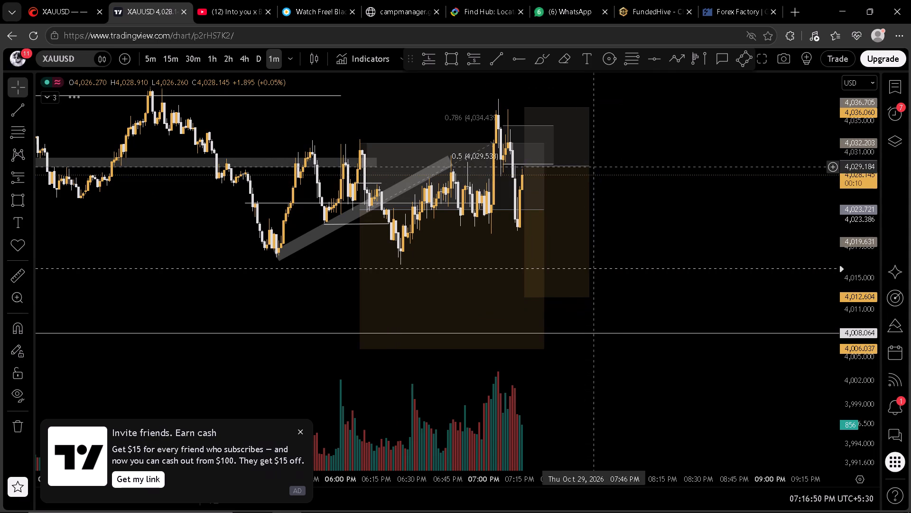
Switch to YouTube and search for "play with me remix" from the recent searches.
click(223, 0)
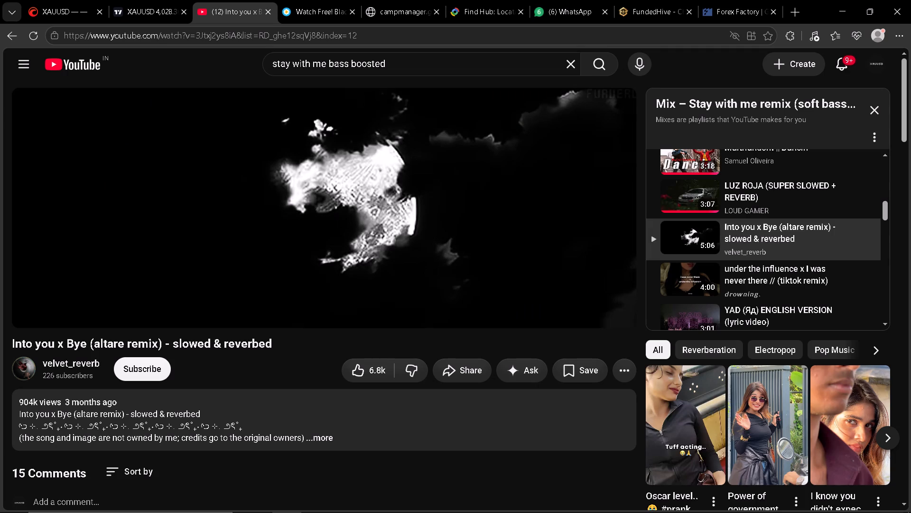
click(569, 64)
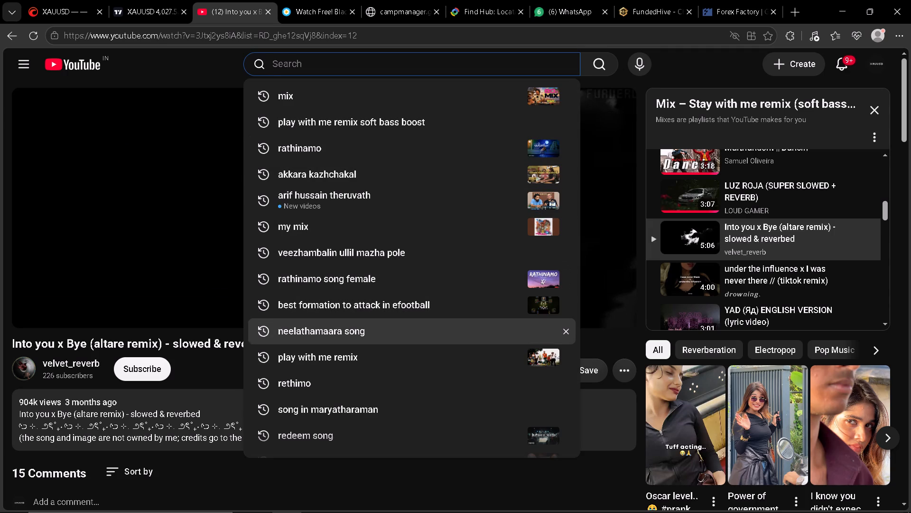
click(422, 349)
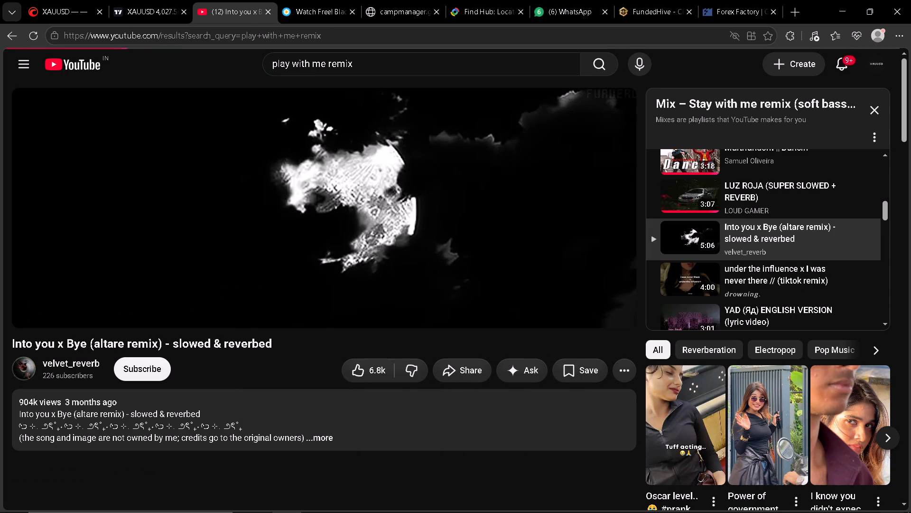
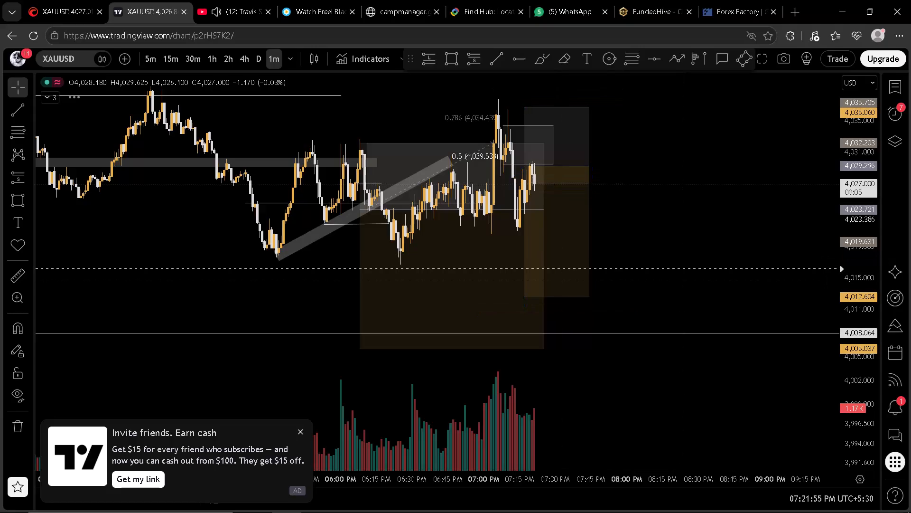
Remove all drawings from the XAUUSD chart.
click(14, 420)
click(59, 418)
click(186, 321)
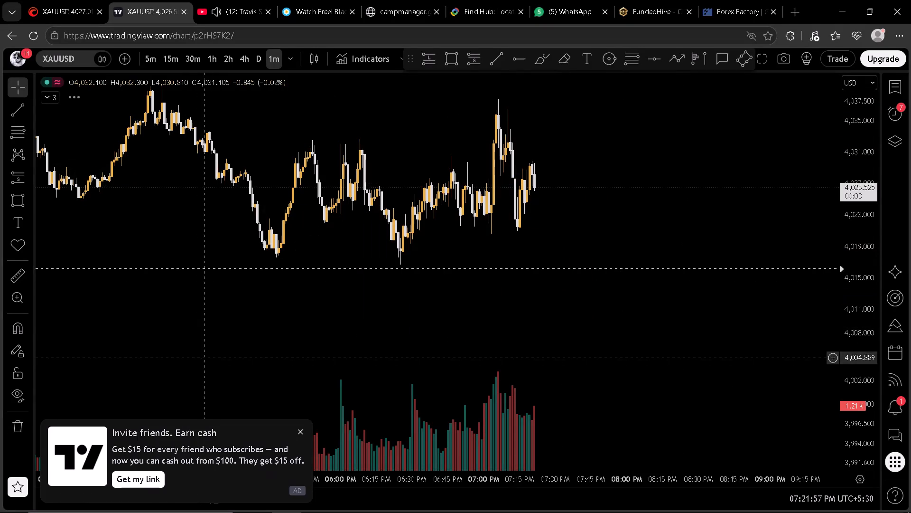
Examine recent XAUUSD price action on the 1-hour timeframe.
click(212, 57)
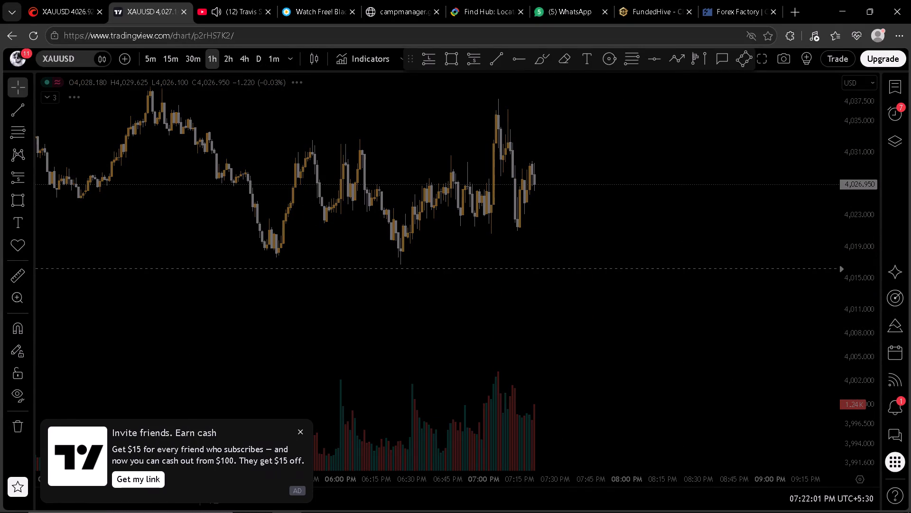
scroll(597, 166, up, 2)
click(619, 158)
scroll(864, 176, down, 2)
scroll(735, 200, up, 5)
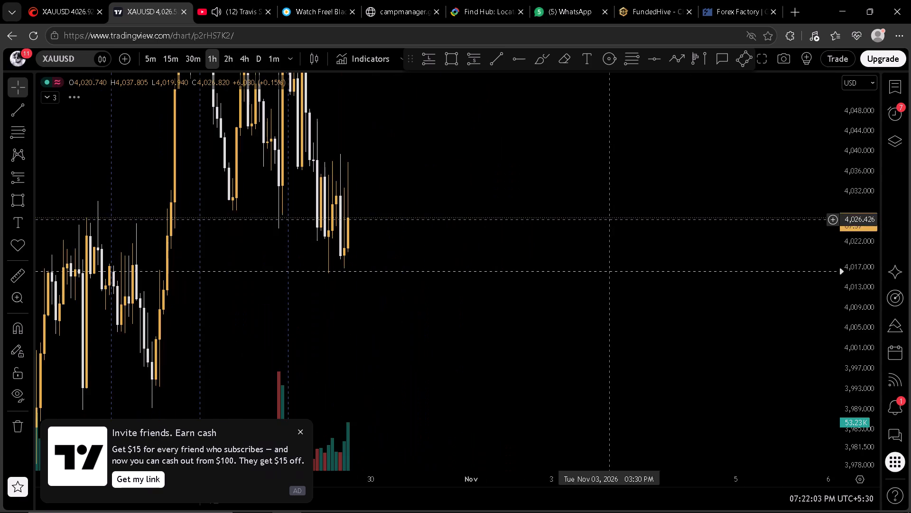
drag(551, 211, 715, 228)
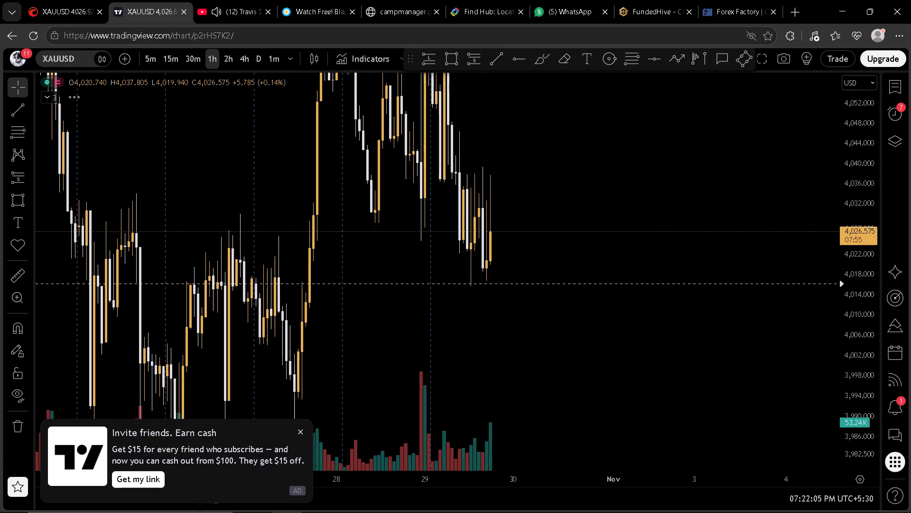
On the 15-minute timeframe, draw a rectangle at the latest swing high, from about 4036 to 4039.
click(196, 63)
click(170, 61)
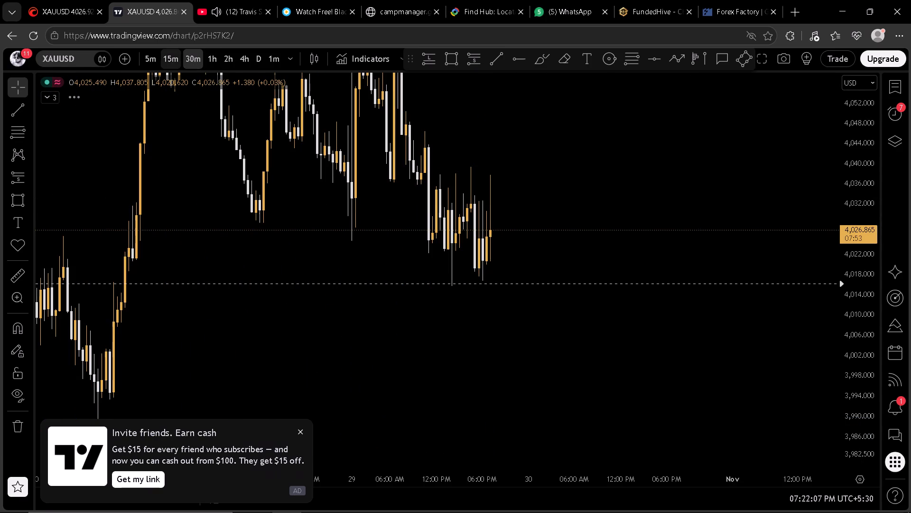
click(457, 57)
click(448, 183)
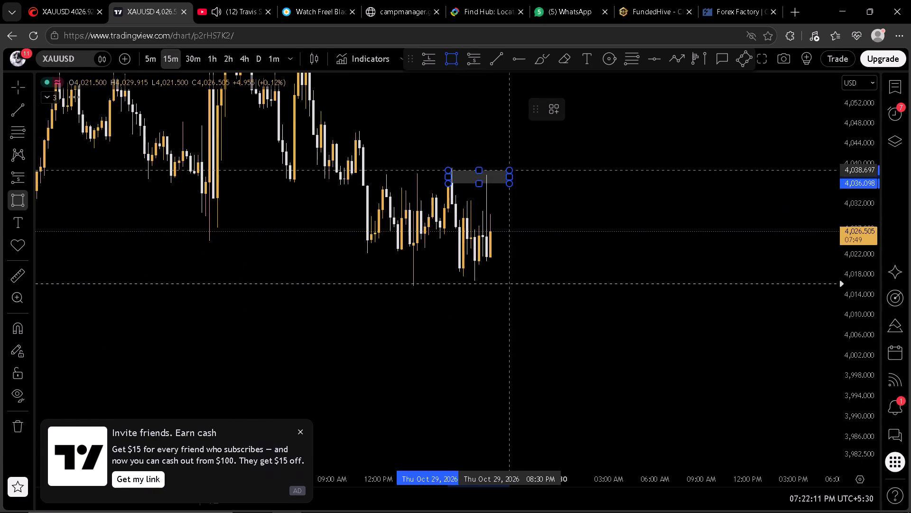
click(506, 167)
click(646, 167)
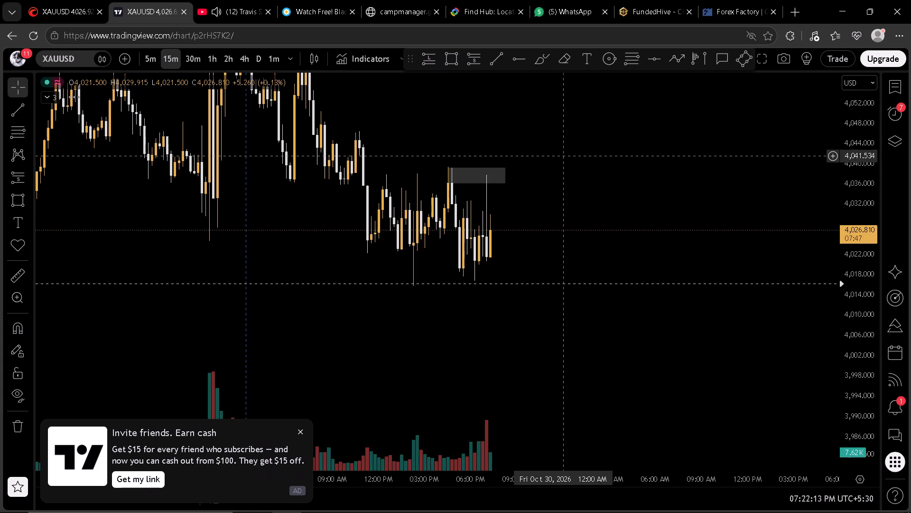
Draw a rectangle over the earlier, higher swing high from about 4041.77 to 4046.39 and apply the OB R drawing template.
click(451, 64)
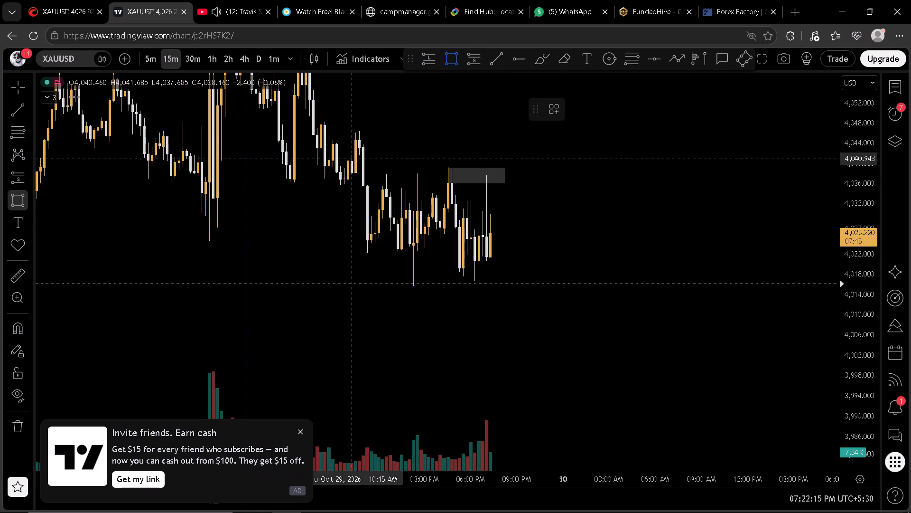
click(356, 155)
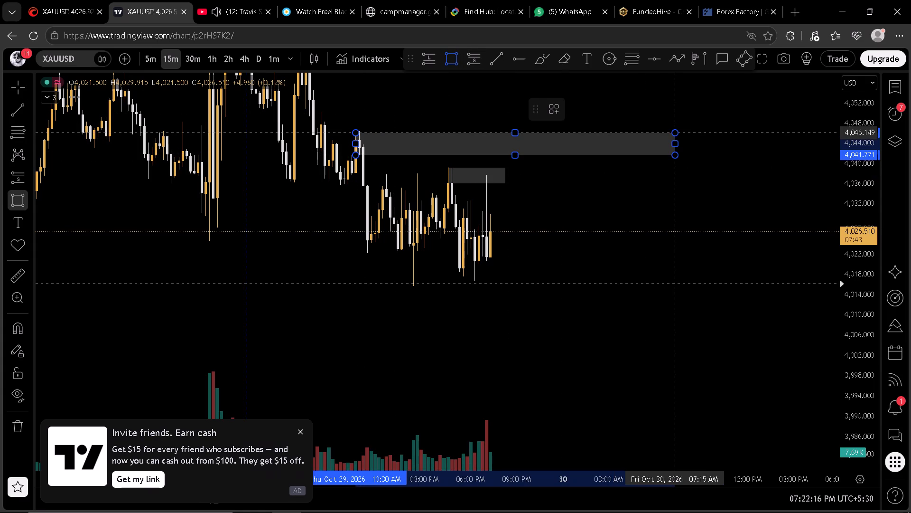
click(677, 132)
click(547, 110)
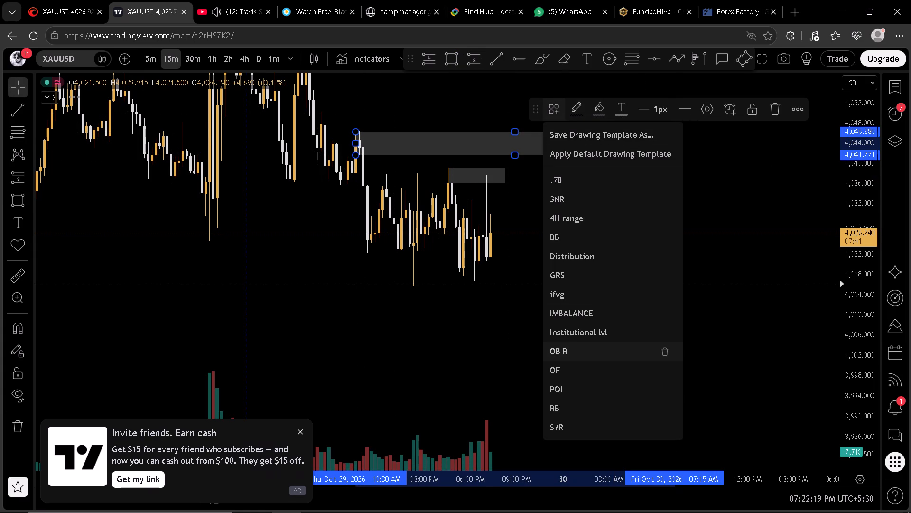
click(562, 351)
click(609, 234)
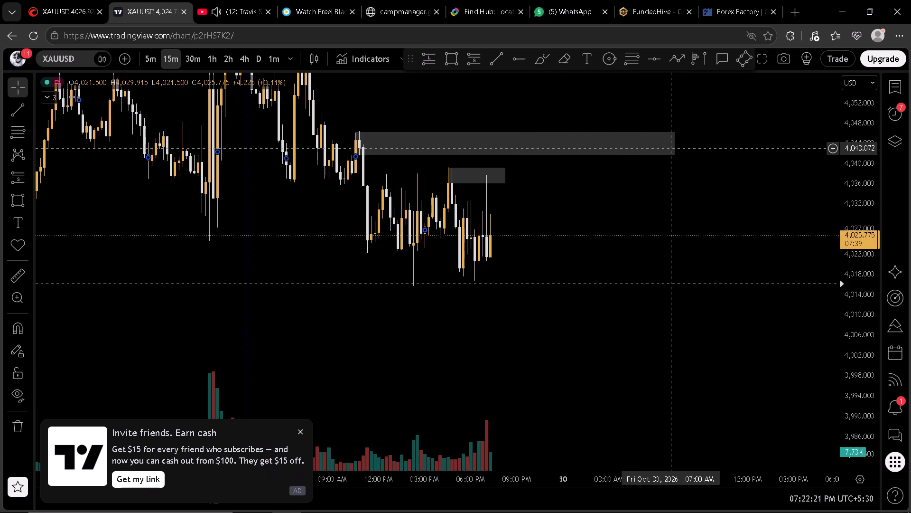
Shorten the OB rectangle so that it ends at about 4:00 AM on October 30.
click(675, 144)
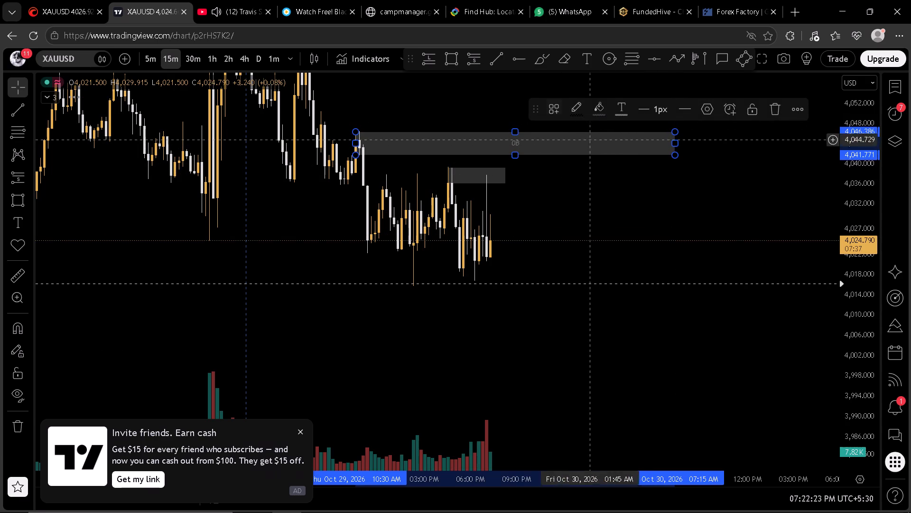
drag(676, 144, 624, 143)
click(641, 187)
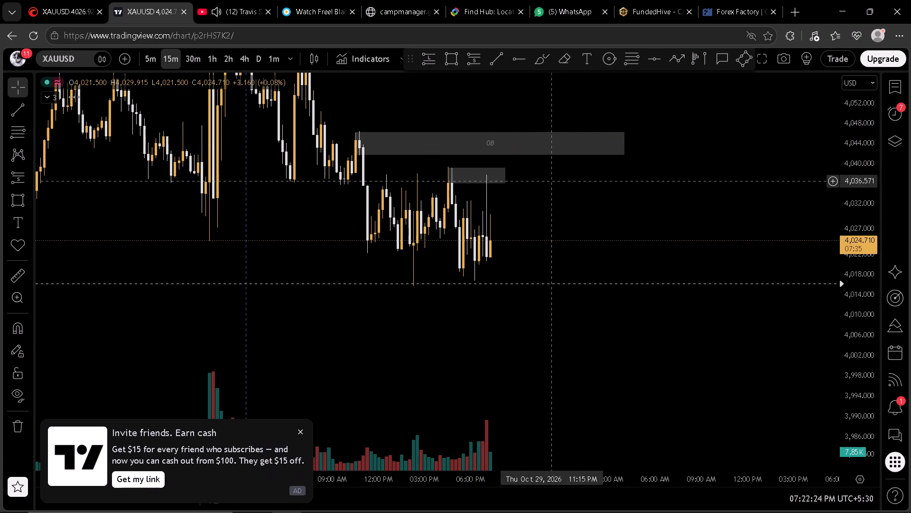
Examine price action against the two marked zones on the 3-minute and 1-minute timeframes.
click(146, 60)
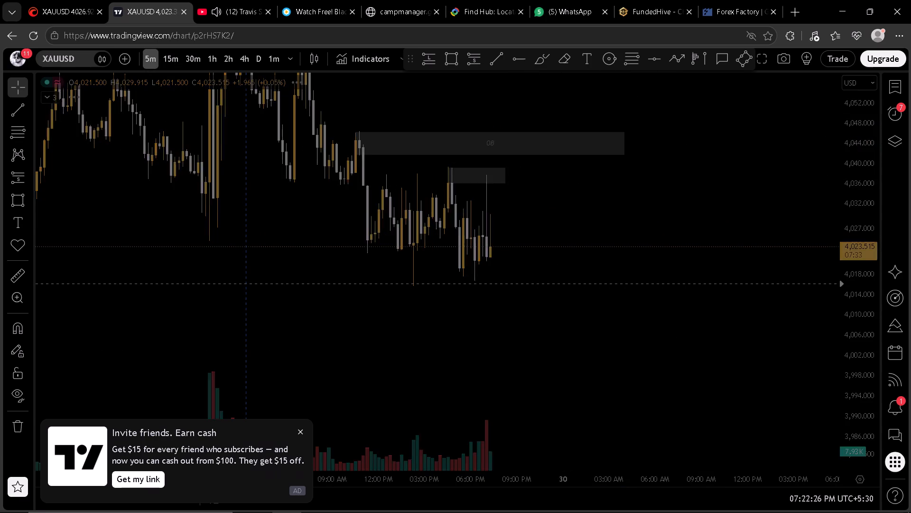
key(3)
key(Return)
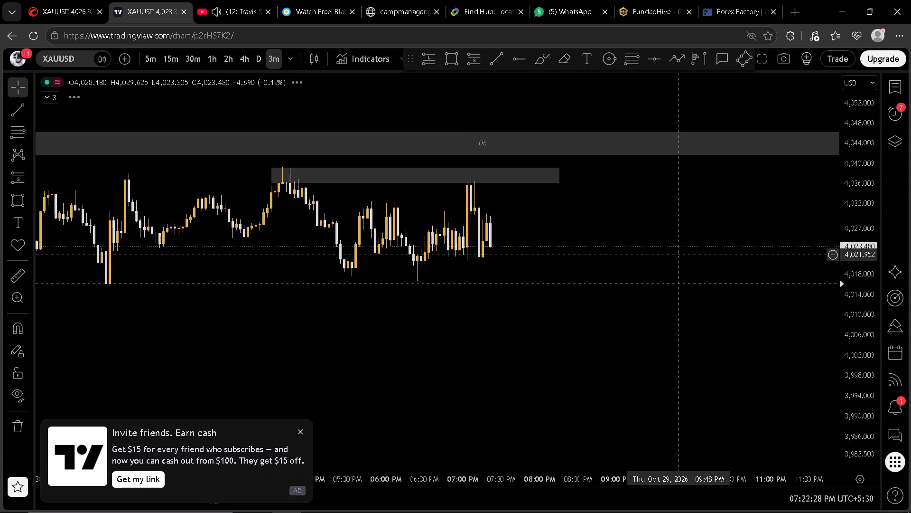
scroll(869, 224, up, 3)
drag(749, 186, 755, 220)
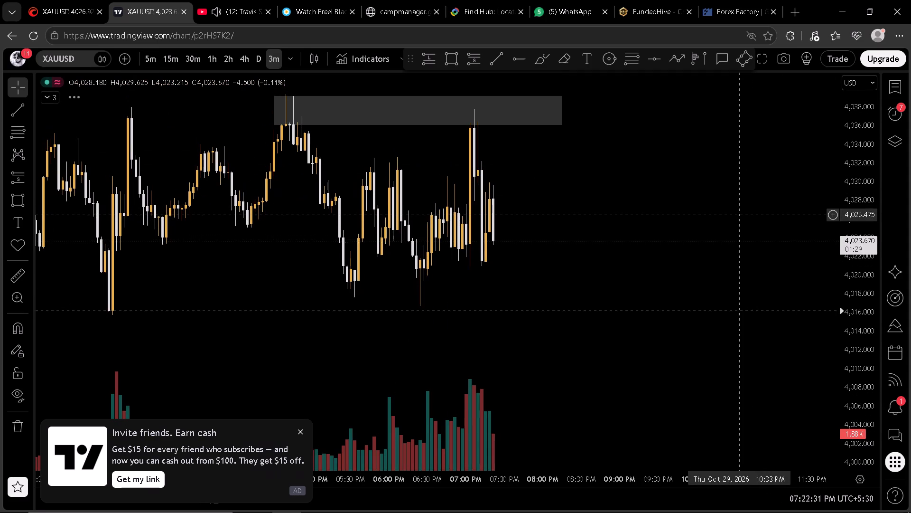
key(1)
key(Return)
scroll(744, 220, down, 1)
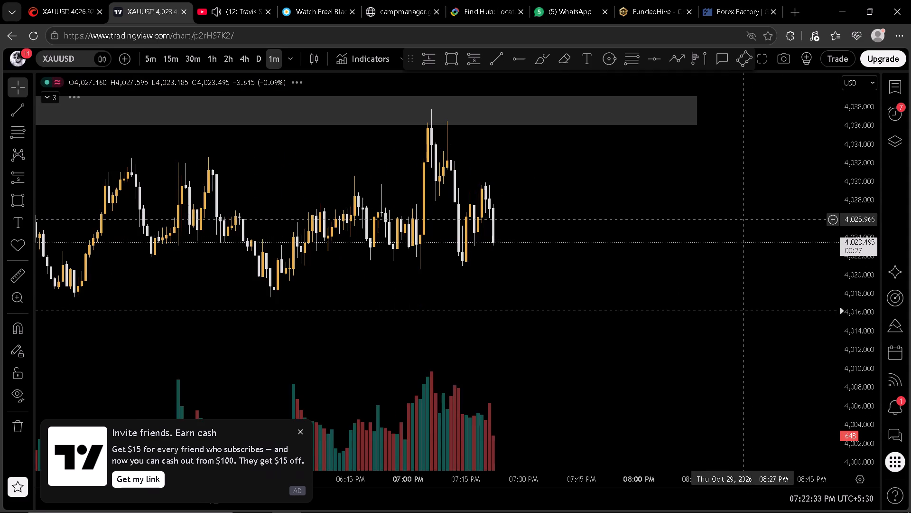
scroll(745, 220, down, 2)
scroll(858, 201, down, 1)
scroll(807, 213, down, 1)
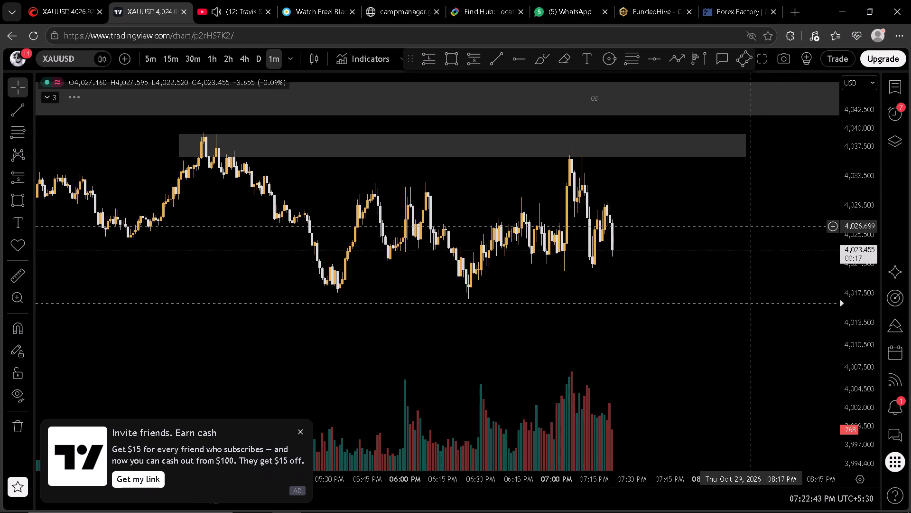
scroll(744, 247, down, 3)
scroll(856, 214, down, 1)
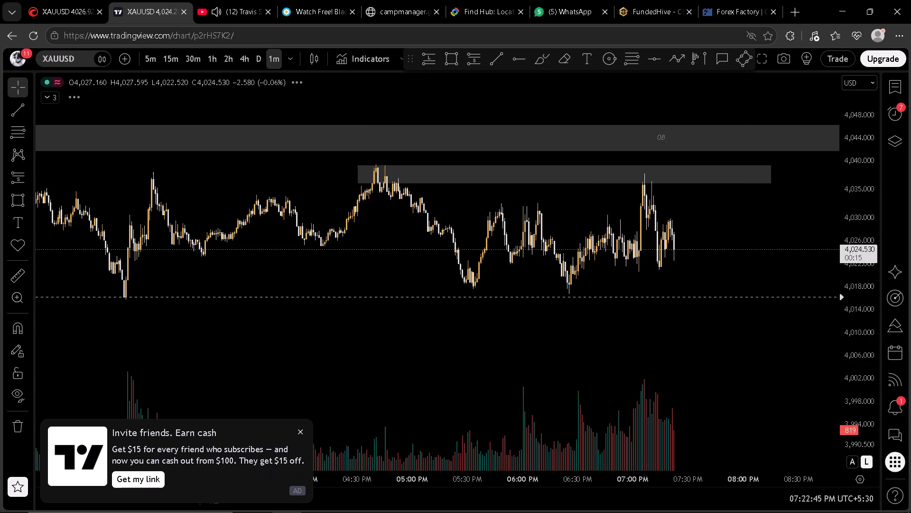
drag(806, 218, 698, 227)
click(698, 227)
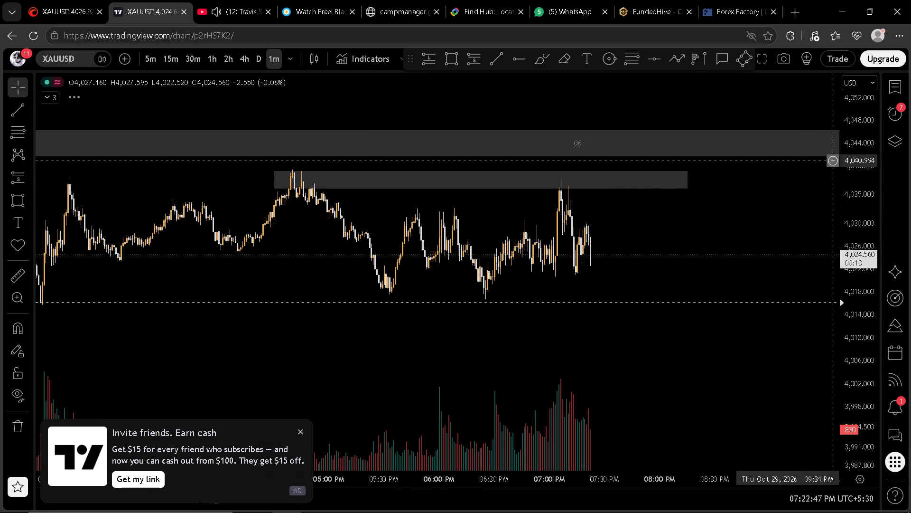
Add a XAUUSD crossing alert at 4040.785, between the OB zone and the lower rectangle.
click(835, 161)
click(773, 179)
click(730, 113)
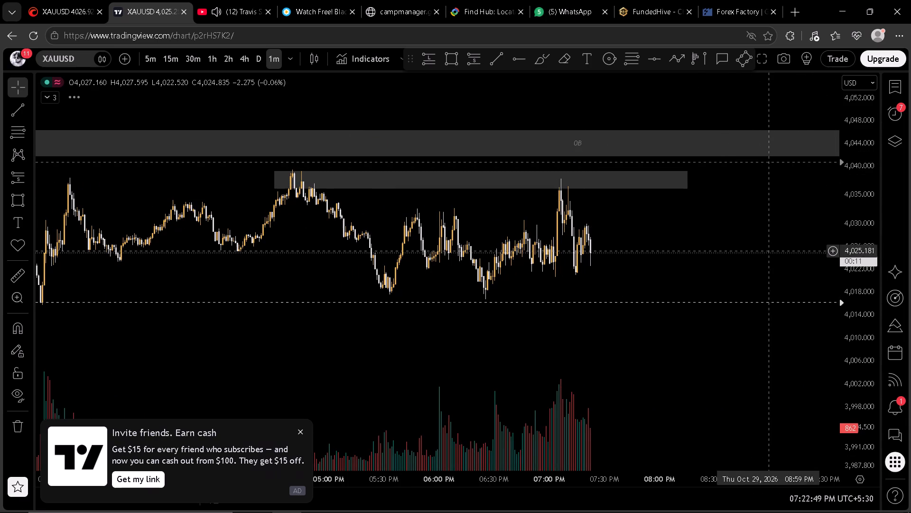
click(769, 253)
Lower the upper XAUUSD crossing alert to about 4040.
click(721, 162)
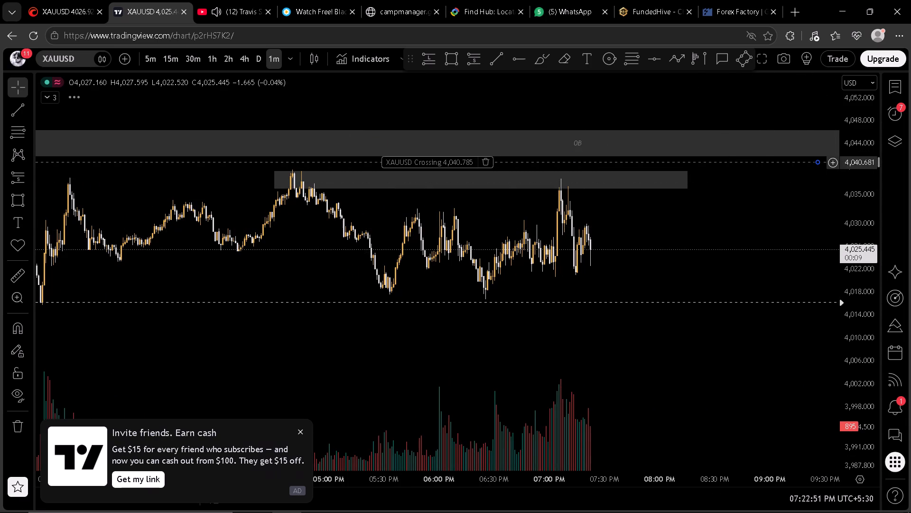
click(720, 214)
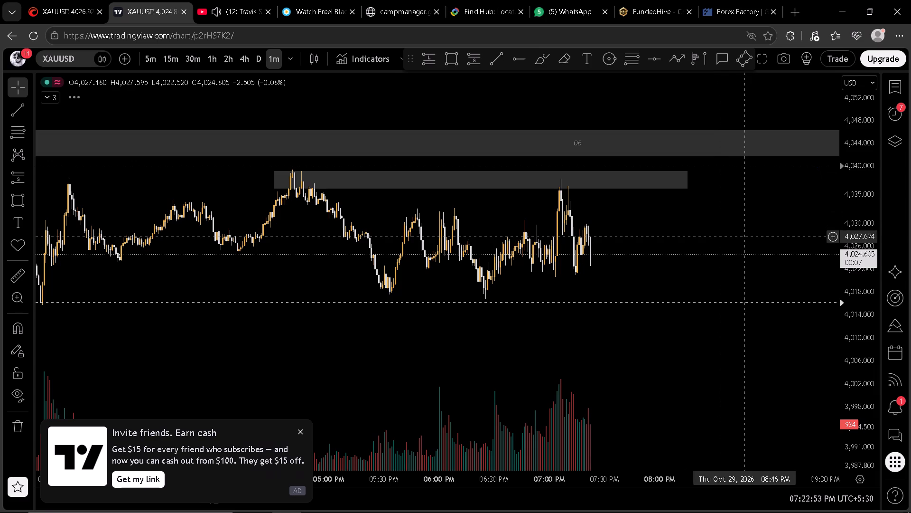
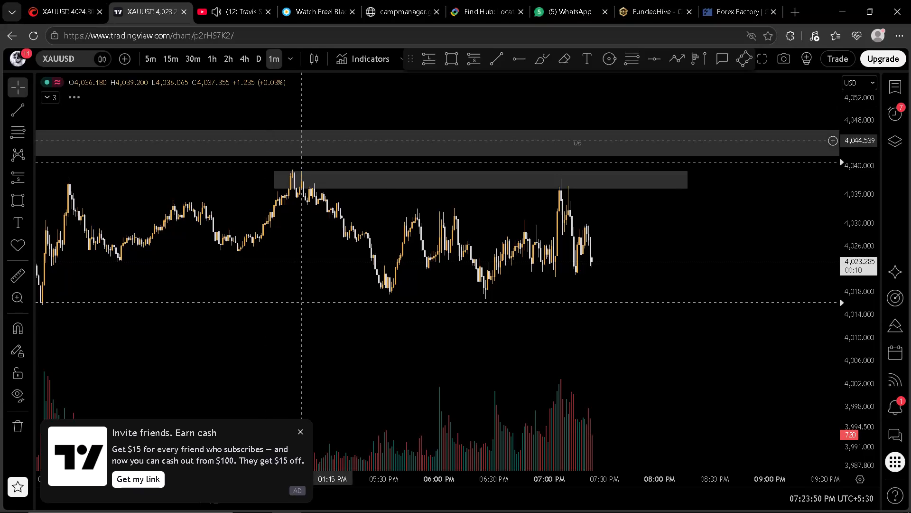
On the US100 1-hour chart, draw a rectangle zone from about 29,121.5 to 29,169.5 at the October 28 swing low, extending to November 4.
key(space)
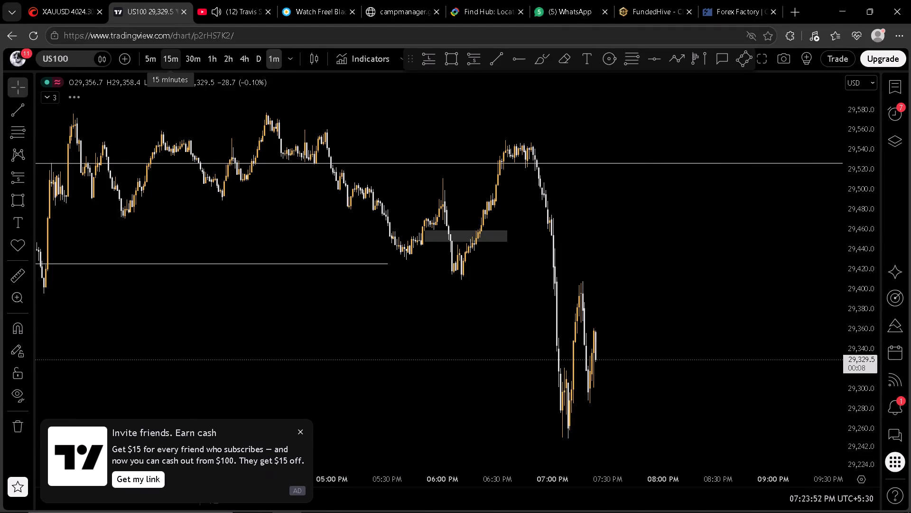
click(212, 56)
scroll(849, 190, down, 3)
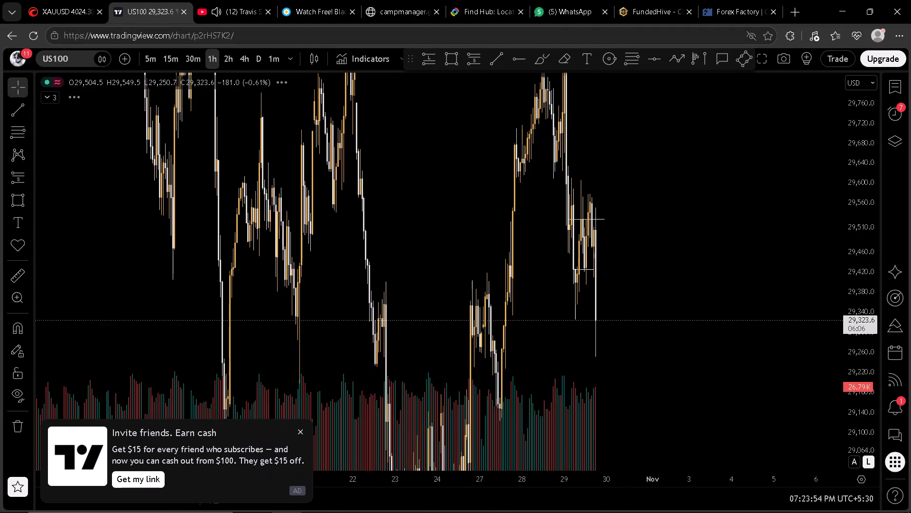
scroll(694, 269, up, 6)
drag(688, 276, 716, 189)
scroll(863, 201, down, 1)
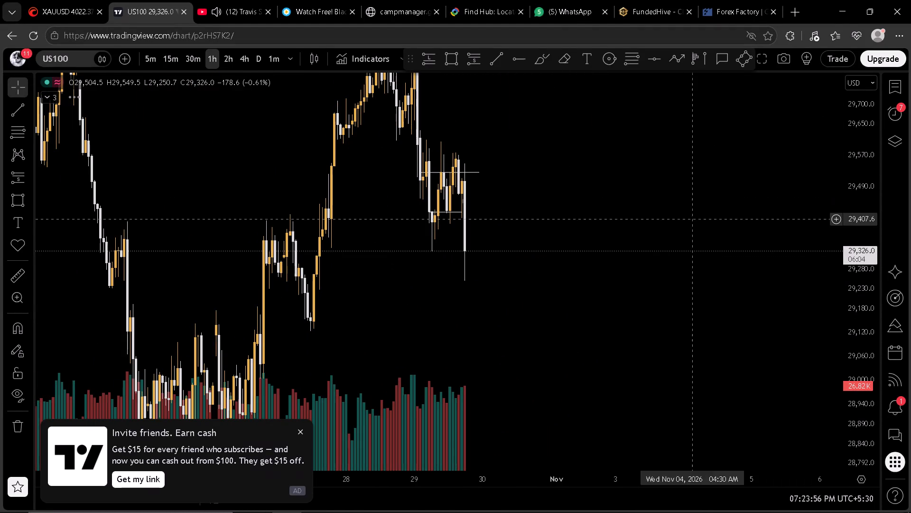
click(458, 57)
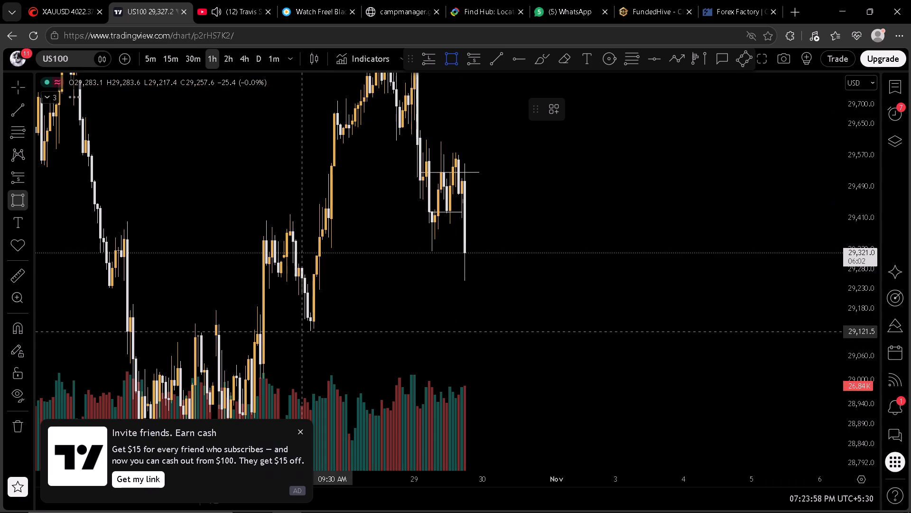
click(301, 332)
click(715, 312)
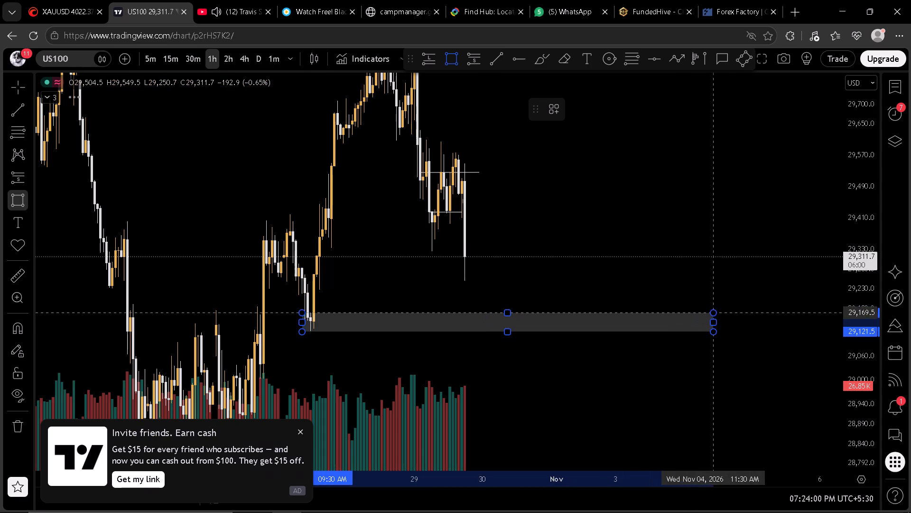
click(740, 237)
On the US100 4-hour chart, draw a horizontal ray at about 29,312.4 starting from the October 27 candle above the new zone.
click(223, 63)
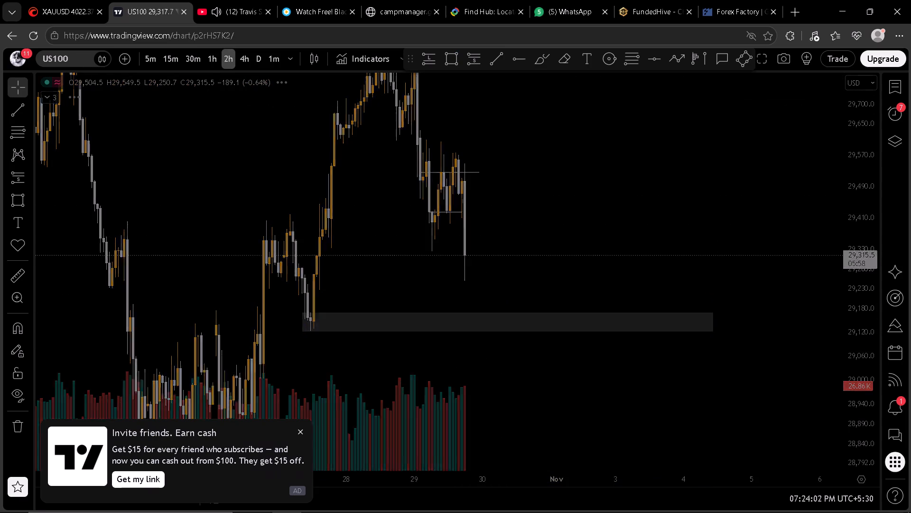
click(253, 62)
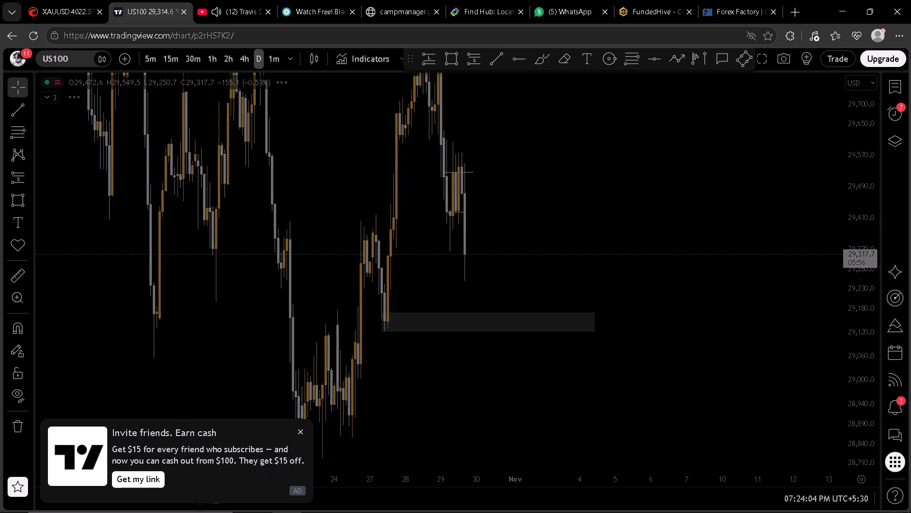
click(241, 59)
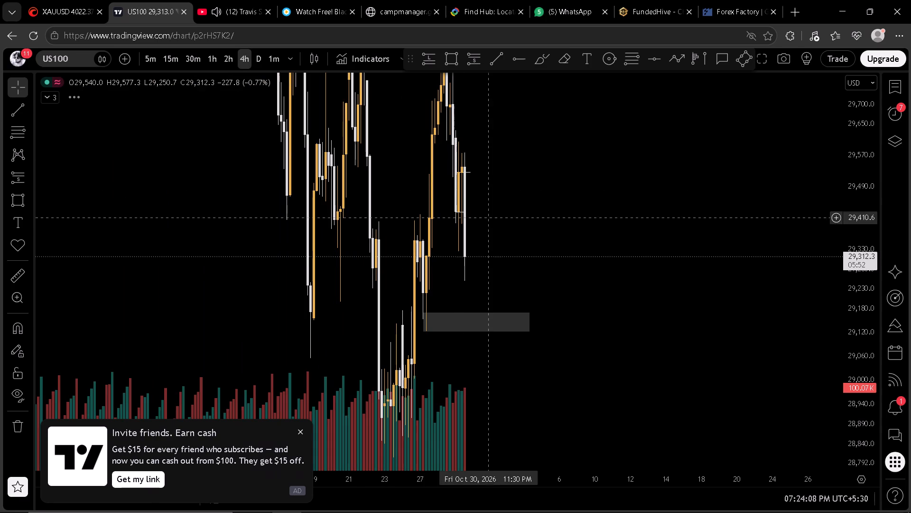
click(510, 57)
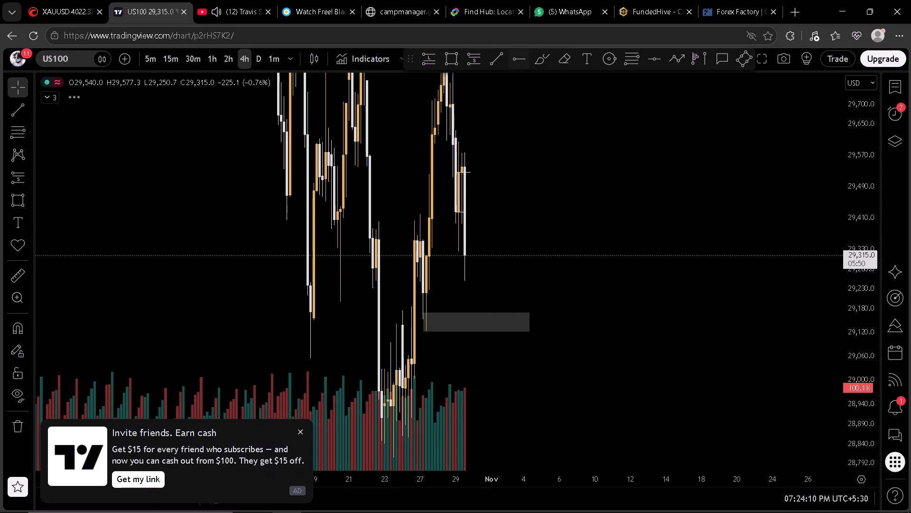
click(428, 256)
click(608, 223)
Examine US100 price action around the new ray and zone on the 5-minute, 1-minute and 3-minute timeframes.
click(153, 68)
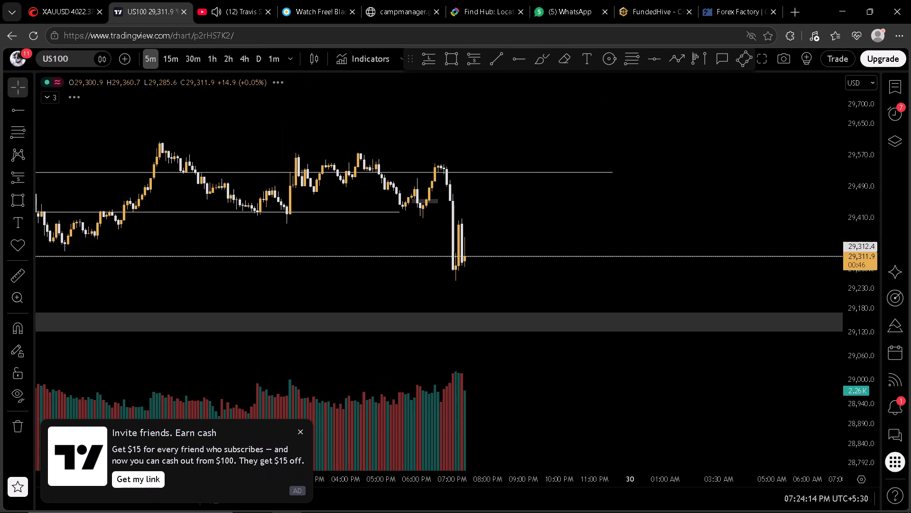
click(278, 57)
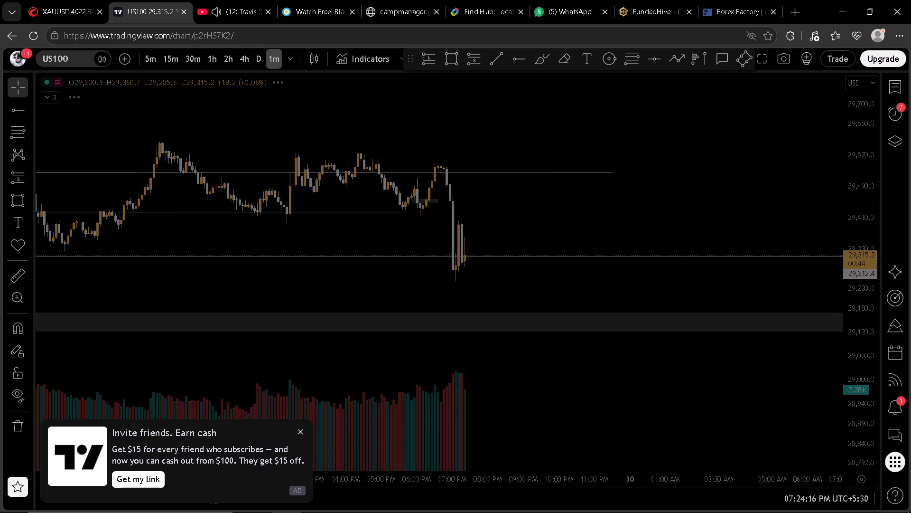
scroll(864, 240, up, 3)
scroll(700, 219, down, 3)
scroll(839, 191, down, 1)
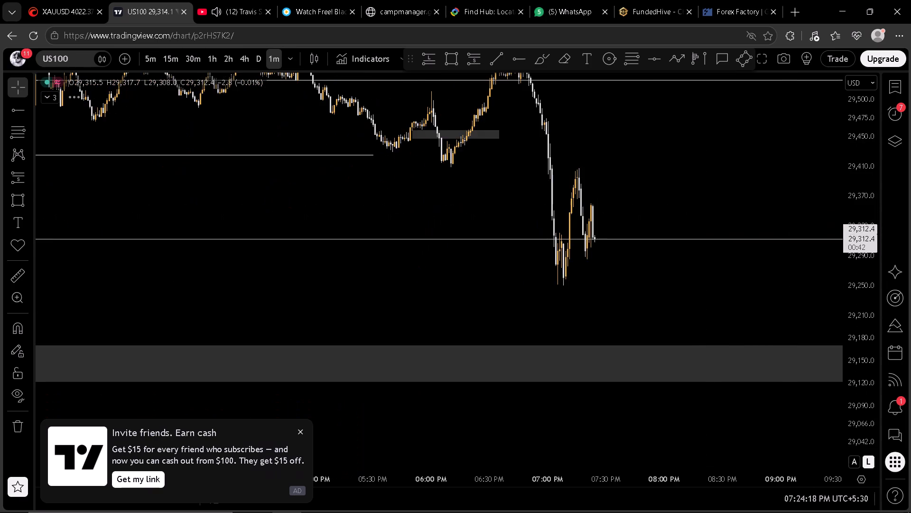
scroll(856, 198, up, 2)
scroll(869, 201, down, 2)
scroll(796, 203, up, 4)
drag(751, 214, 695, 249)
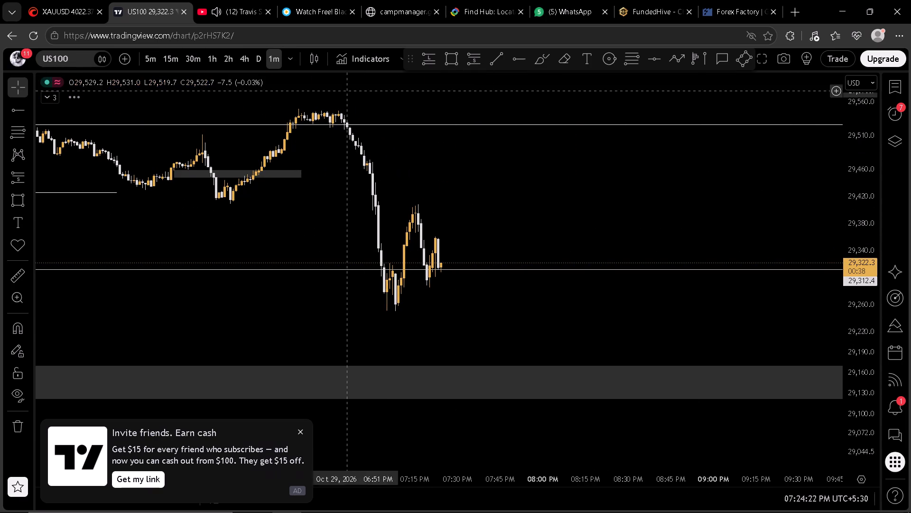
key(3)
key(Return)
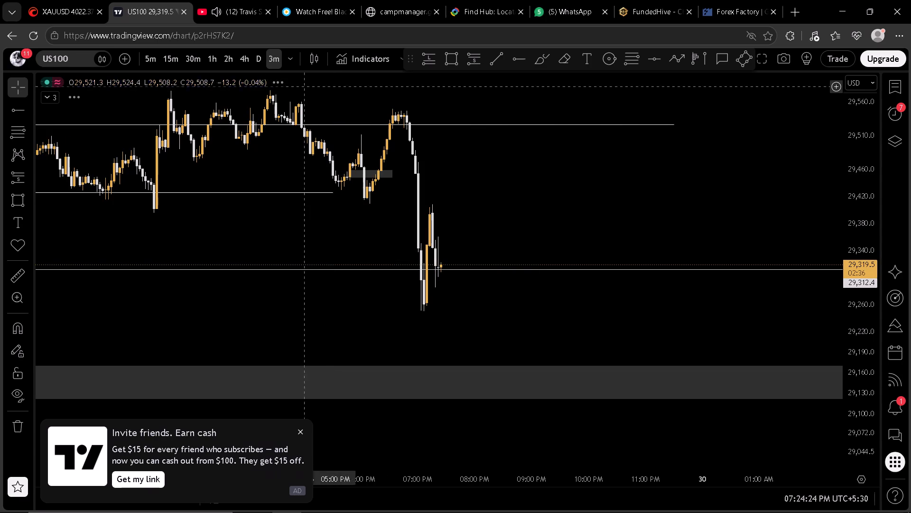
scroll(316, 223, up, 6)
drag(323, 229, 632, 229)
scroll(866, 216, down, 1)
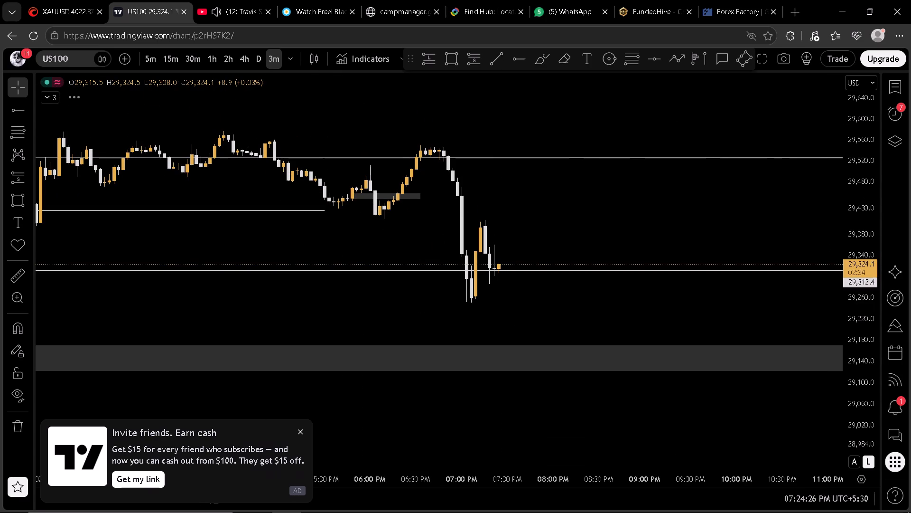
drag(707, 228, 691, 222)
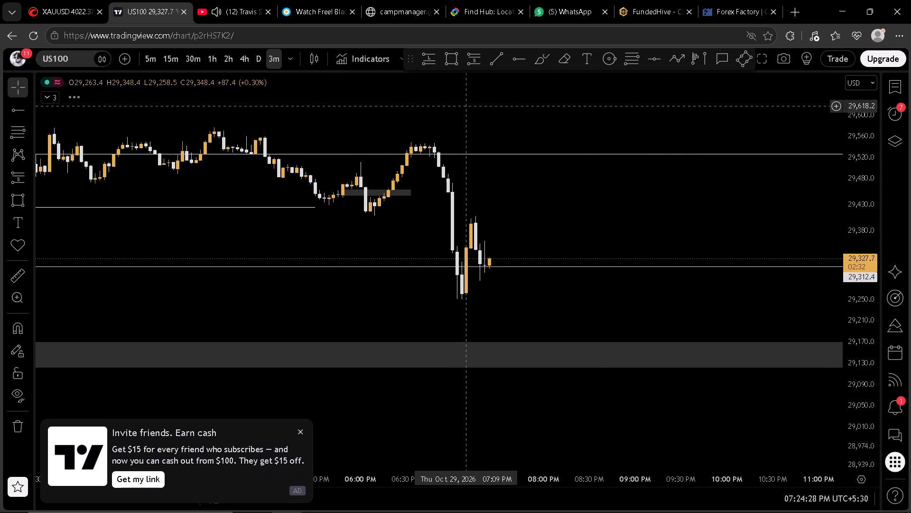
Draw a US100 long position on the 3-minute chart with entry about 29,328.5, stop about 29,249.8 and target about 29,490.
click(431, 57)
click(486, 258)
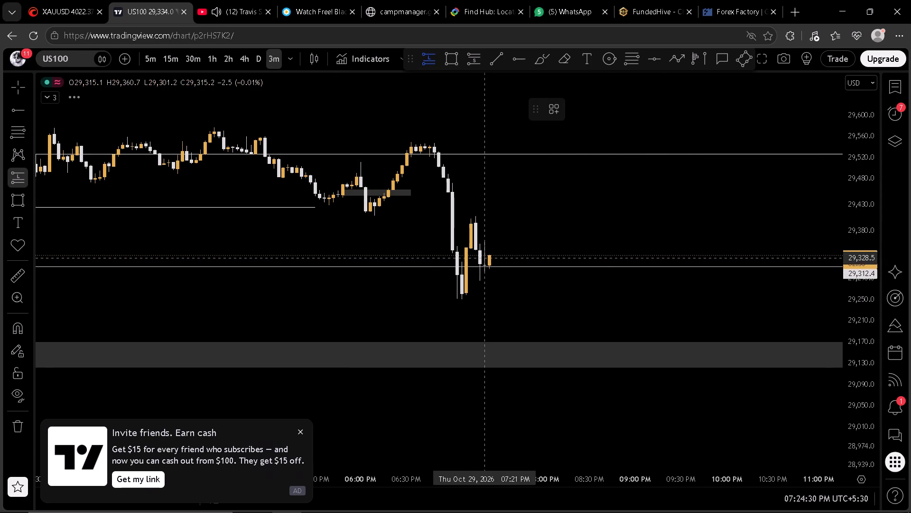
drag(483, 292, 483, 299)
click(484, 299)
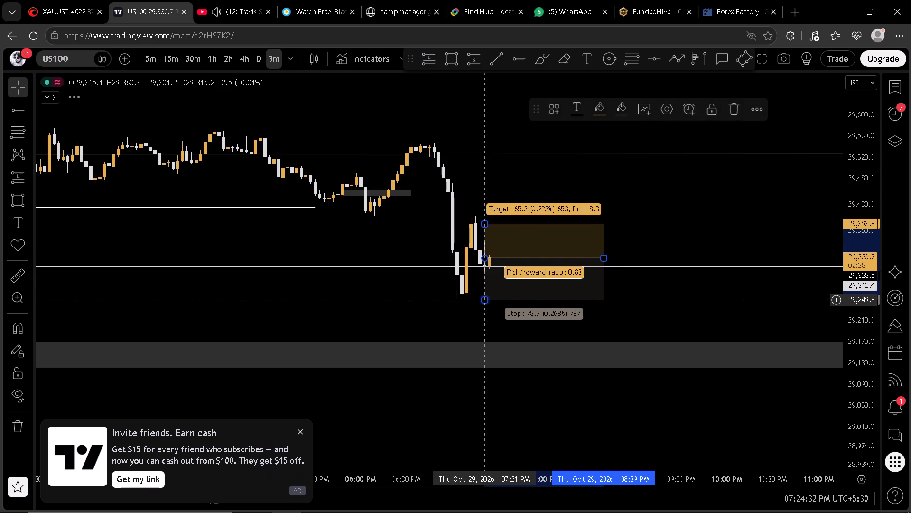
click(691, 218)
drag(484, 225, 493, 190)
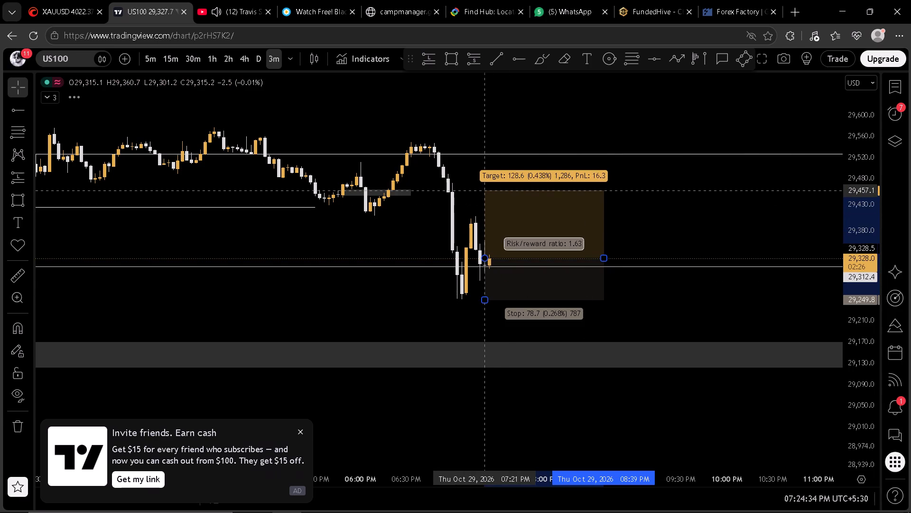
drag(493, 190, 494, 173)
click(738, 227)
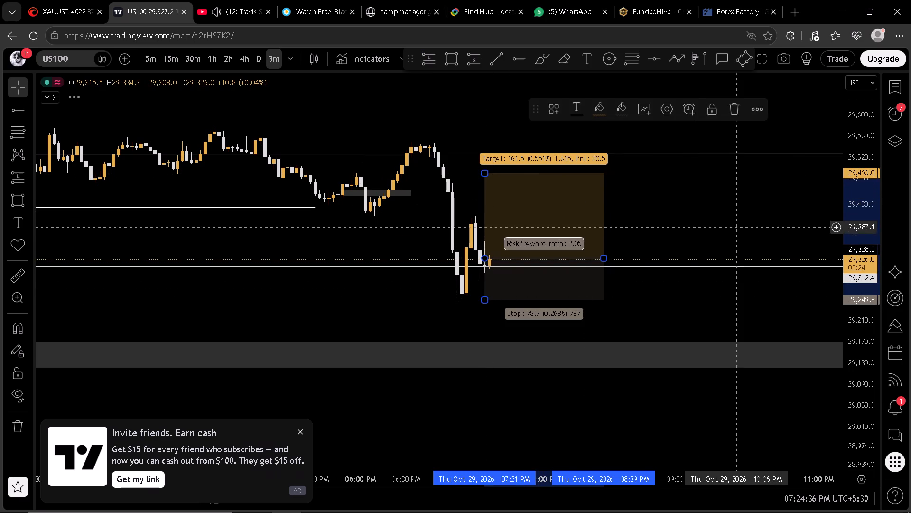
Examine the long position against recent US100 price action on the 1-minute timeframe.
drag(851, 278, 828, 164)
scroll(745, 204, down, 2)
key(1)
key(Return)
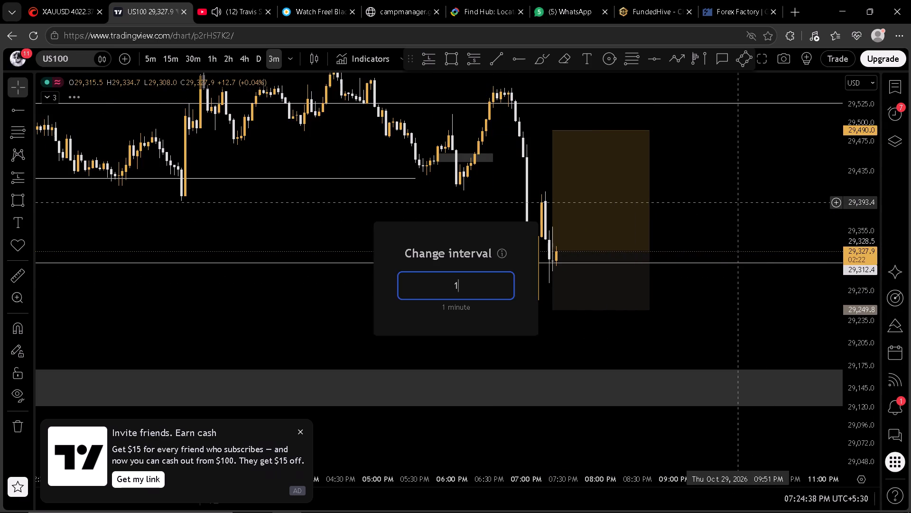
click(443, 217)
drag(440, 214, 269, 217)
drag(869, 247, 852, 207)
scroll(805, 207, down, 1)
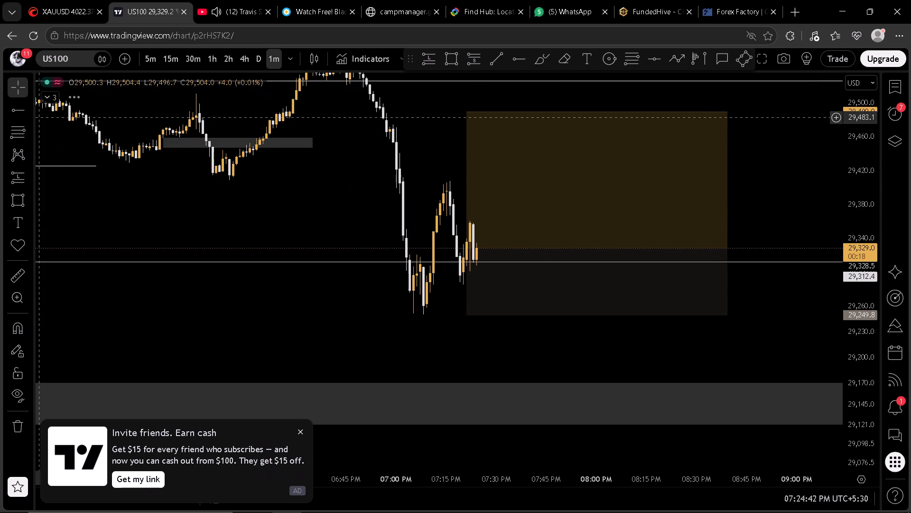
click(52, 102)
click(49, 141)
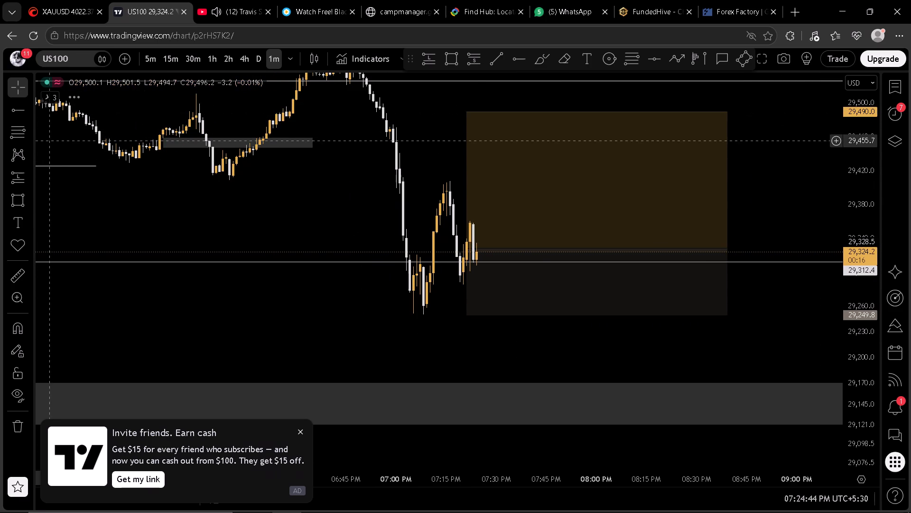
scroll(596, 248, down, 2)
scroll(867, 194, down, 1)
drag(828, 197, 676, 210)
scroll(704, 210, down, 3)
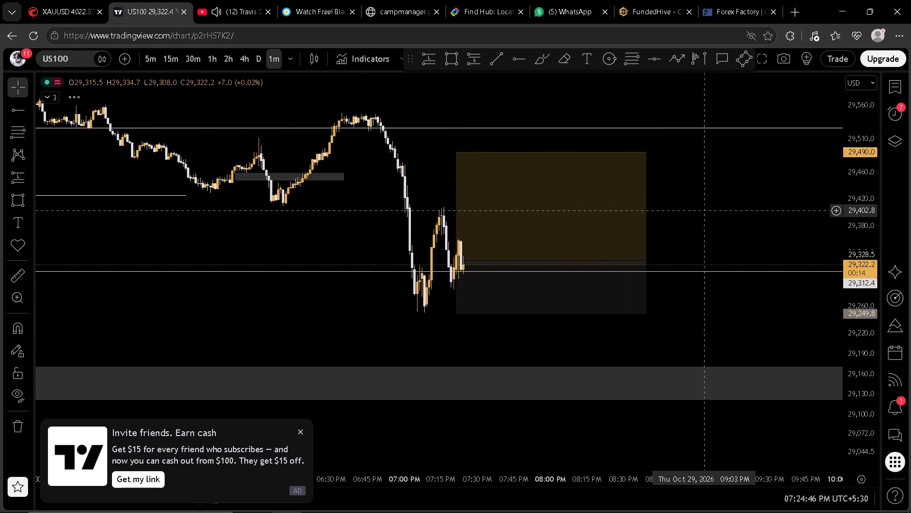
scroll(774, 207, up, 4)
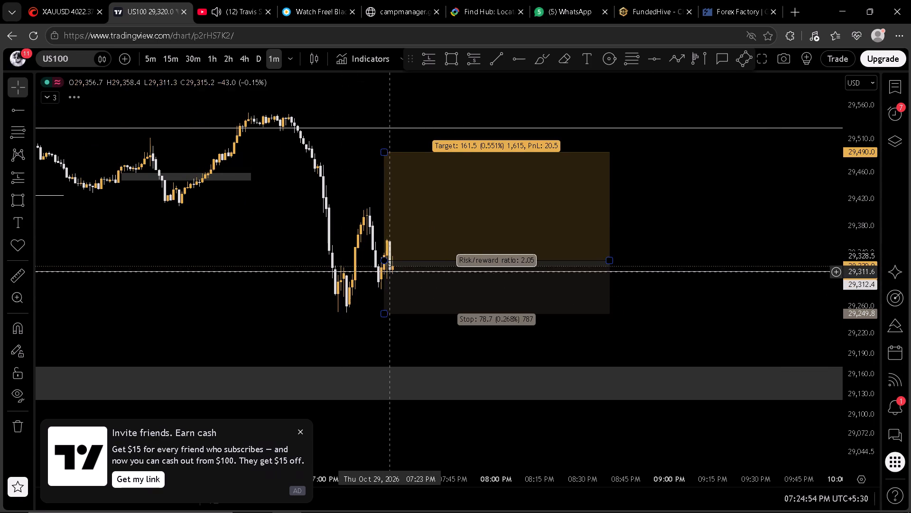
scroll(457, 284, up, 2)
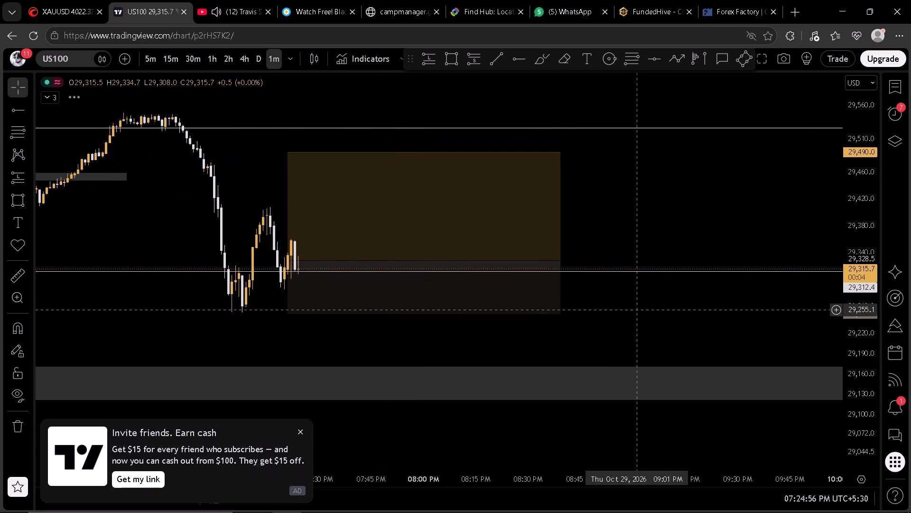
click(656, 311)
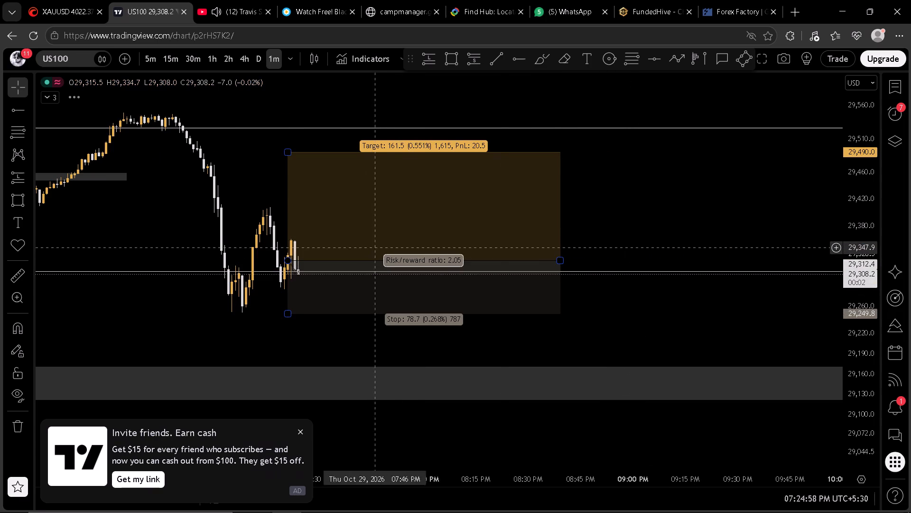
Move the whole US100 long position up to entry about 29,362.1, stop about 29,283.4 and target about 29,523.6.
drag(412, 237, 422, 214)
click(710, 215)
scroll(719, 218, down, 3)
drag(725, 219, 692, 223)
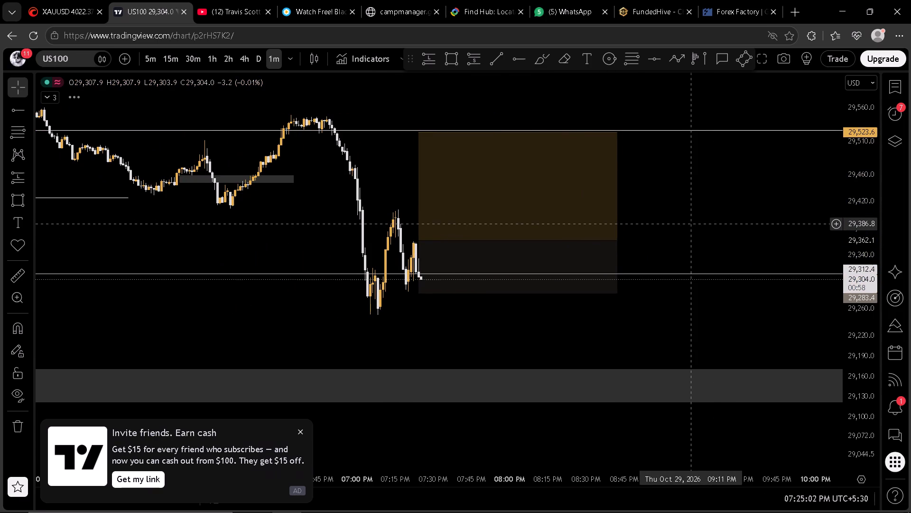
click(657, 221)
On the XAUUSD 1-minute chart, draw a Fibonacci retracement from the 7:08 PM high near 4,037.8 down to the recent low, with 0.5 at about 4,029.46.
key(space)
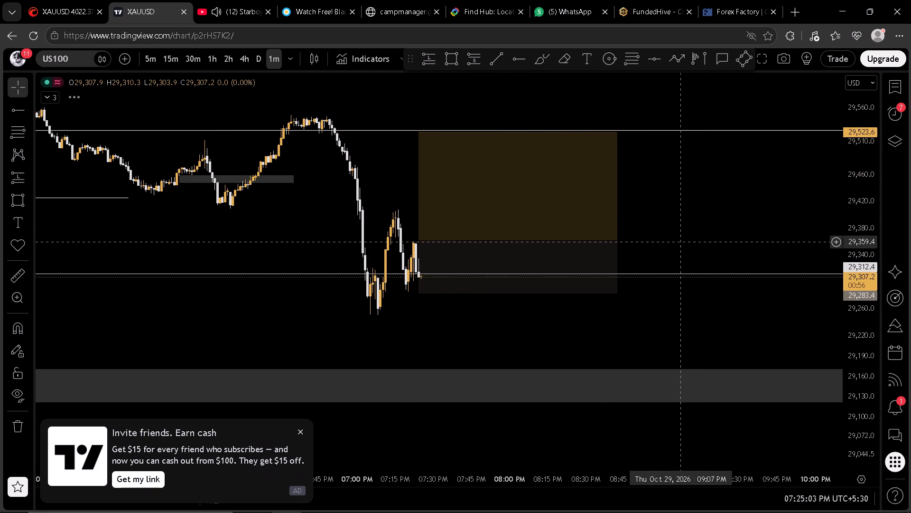
scroll(718, 304, down, 3)
scroll(877, 247, down, 3)
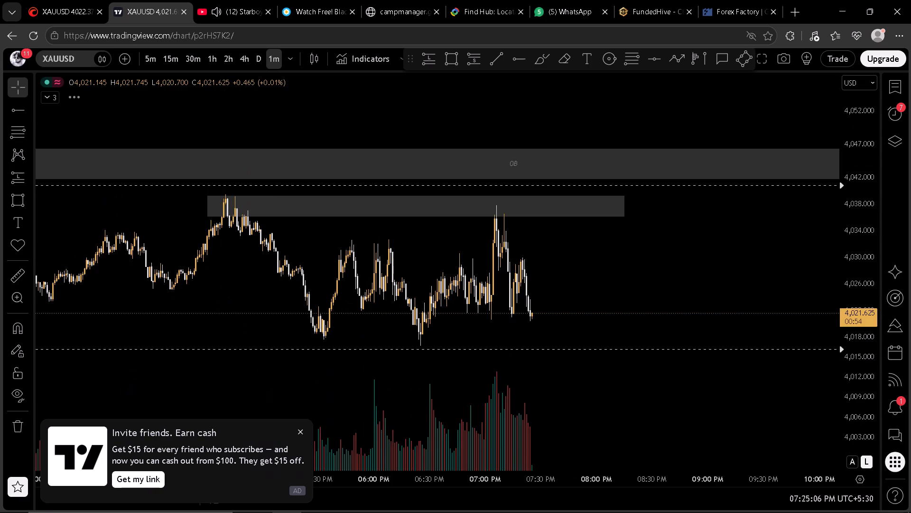
drag(727, 307, 729, 262)
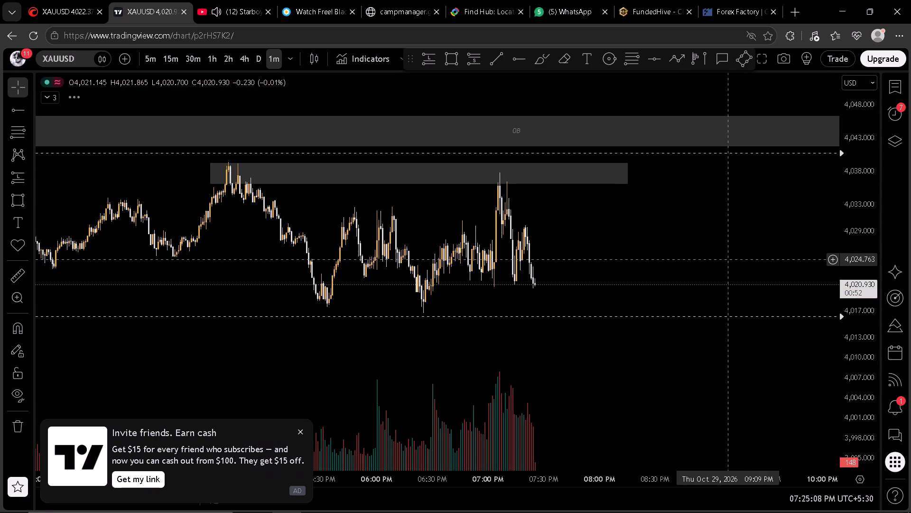
scroll(662, 239, up, 1)
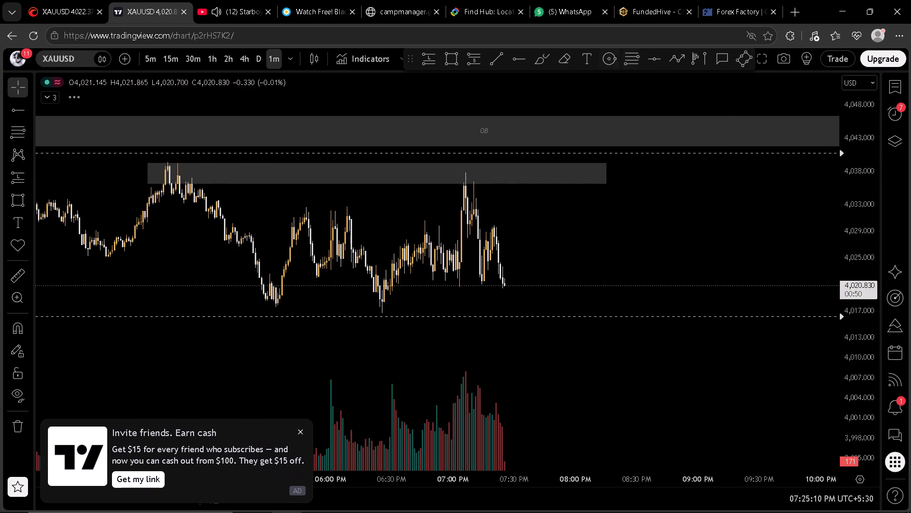
click(633, 61)
click(469, 172)
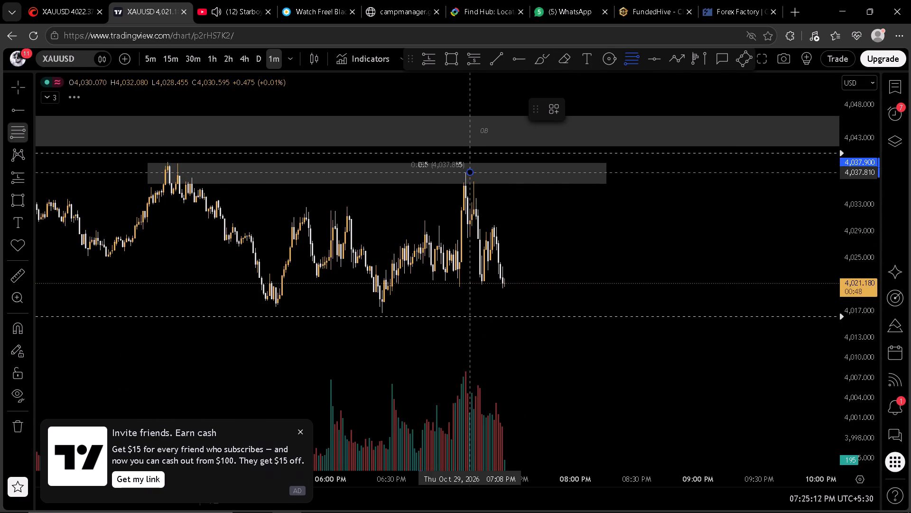
click(529, 284)
click(600, 249)
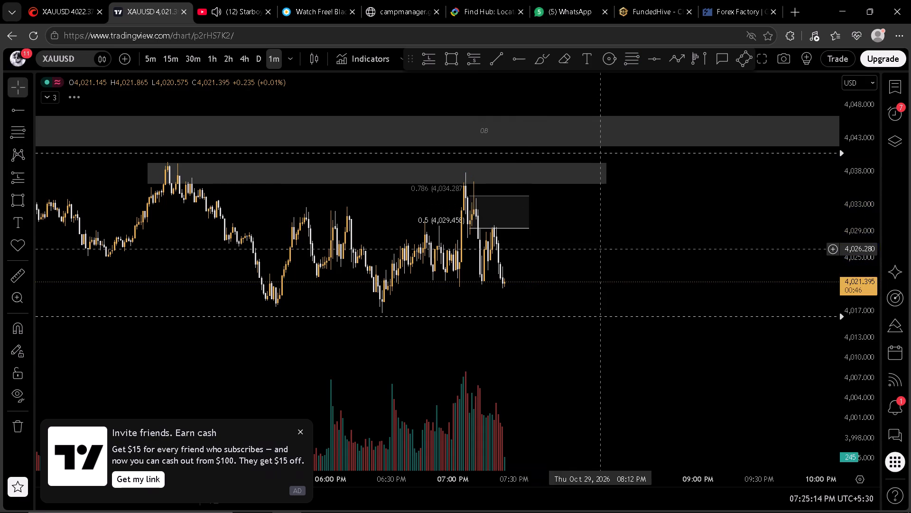
Draw a short position on the XAUUSD 1-minute chart with entry about 4,029.3, stop about 4,036.6 and target about 4,014.8.
click(478, 59)
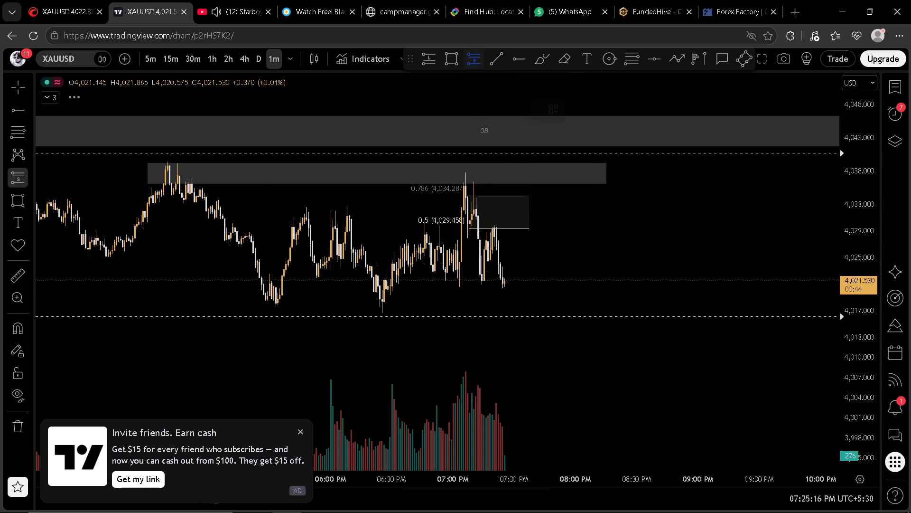
click(496, 229)
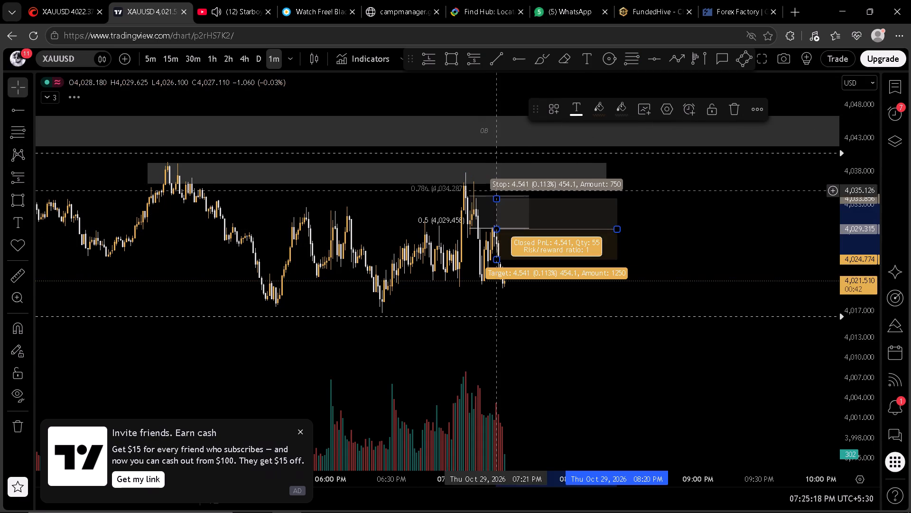
drag(498, 197, 497, 180)
drag(497, 260, 498, 267)
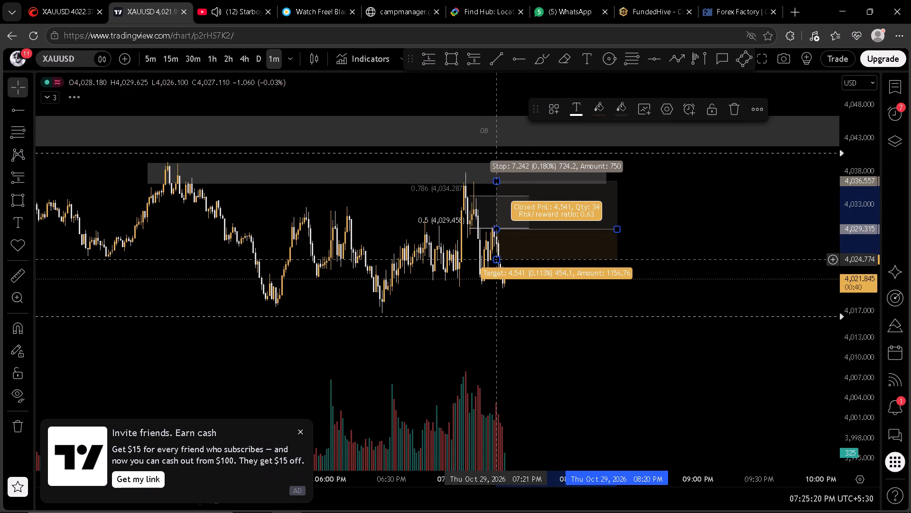
drag(498, 267, 500, 307)
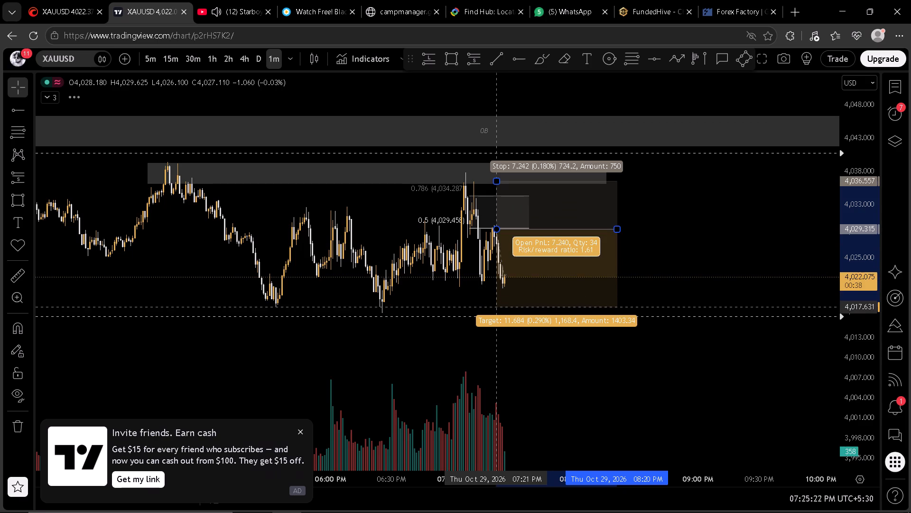
drag(500, 307, 498, 327)
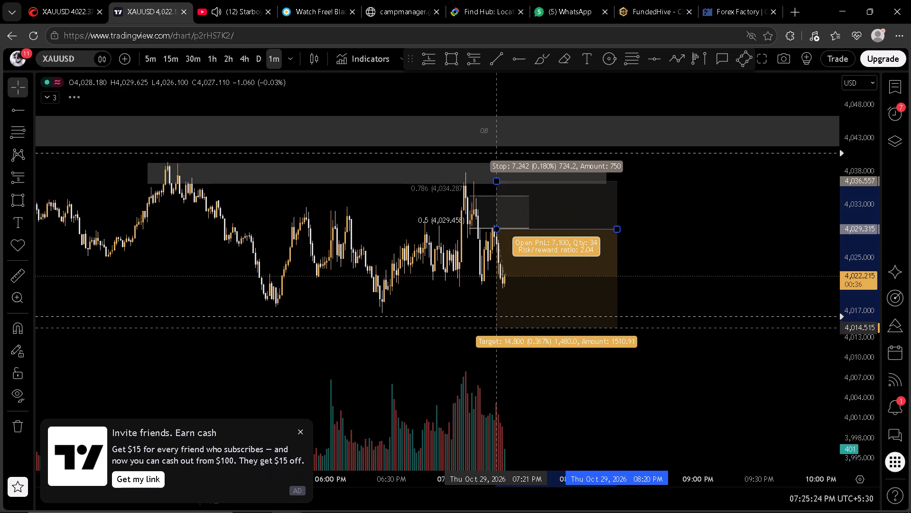
drag(498, 327, 496, 324)
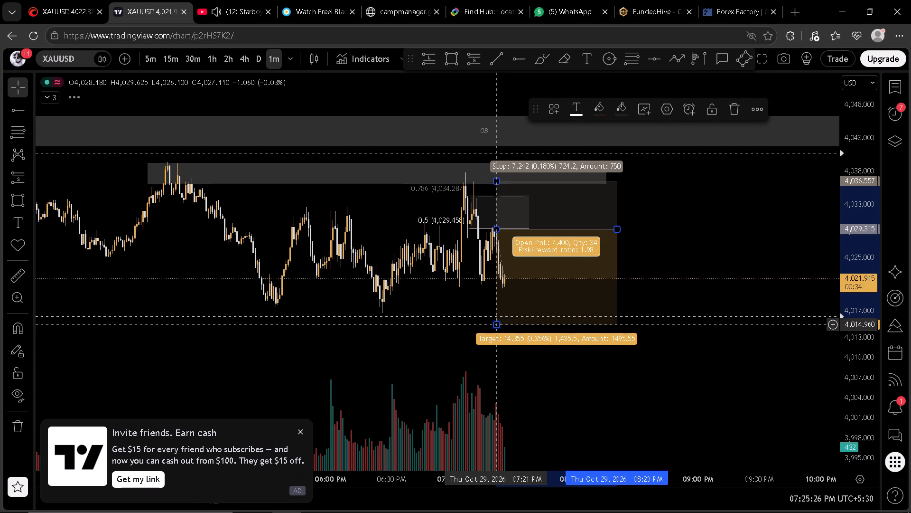
click(496, 324)
click(496, 325)
Shorten the XAUUSD short position's time span so that it ends at about 8:07 PM.
drag(710, 260, 715, 258)
scroll(753, 249, down, 2)
drag(760, 249, 722, 247)
drag(626, 227, 603, 225)
click(659, 231)
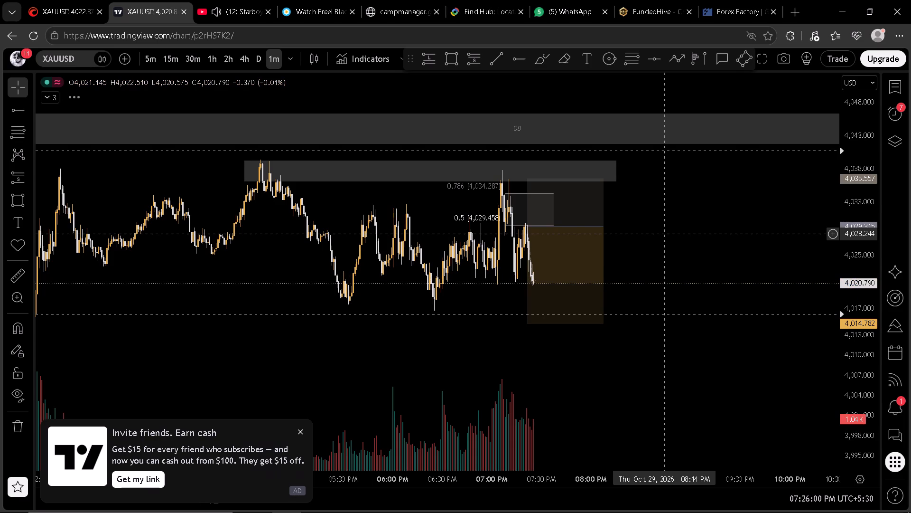
Switch to US100 and examine price action around the planned long position on the 1-minute and 5-minute timeframes.
scroll(678, 268, up, 1)
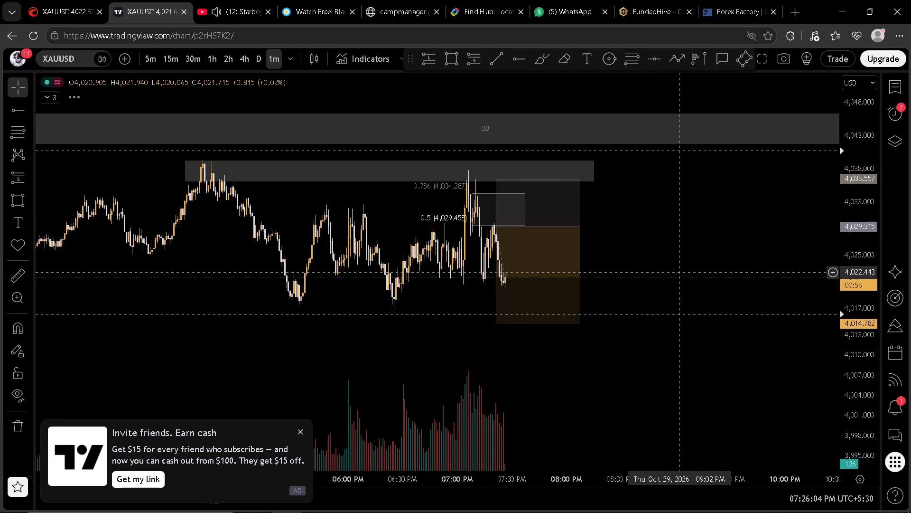
click(679, 272)
key(space)
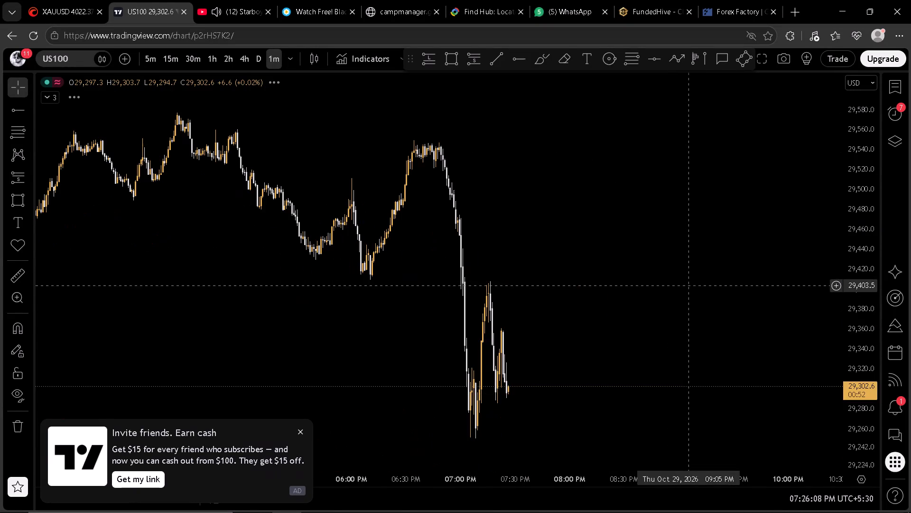
drag(680, 338, 746, 249)
scroll(749, 253, up, 3)
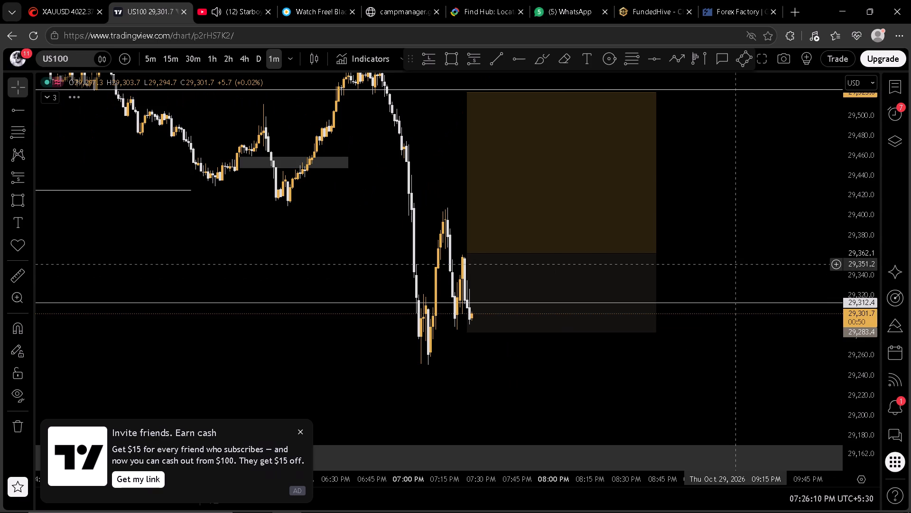
click(156, 63)
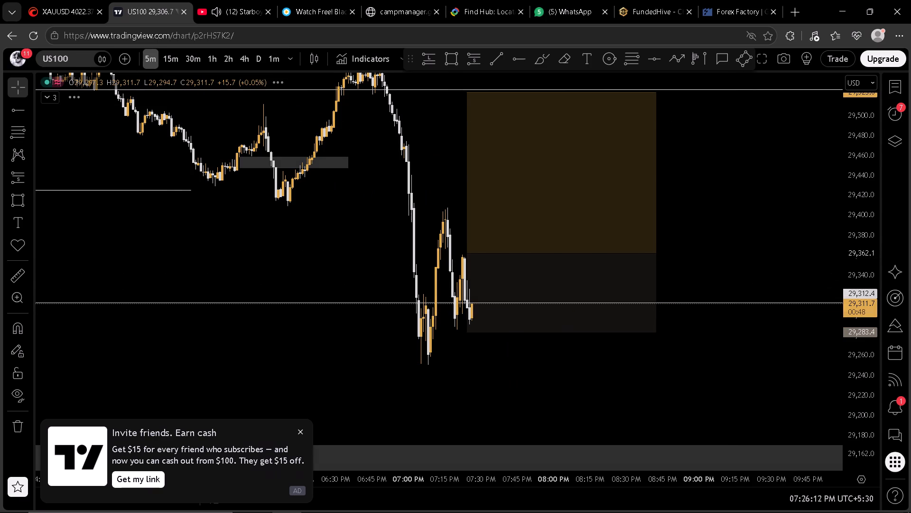
scroll(464, 301, up, 5)
drag(482, 290, 495, 301)
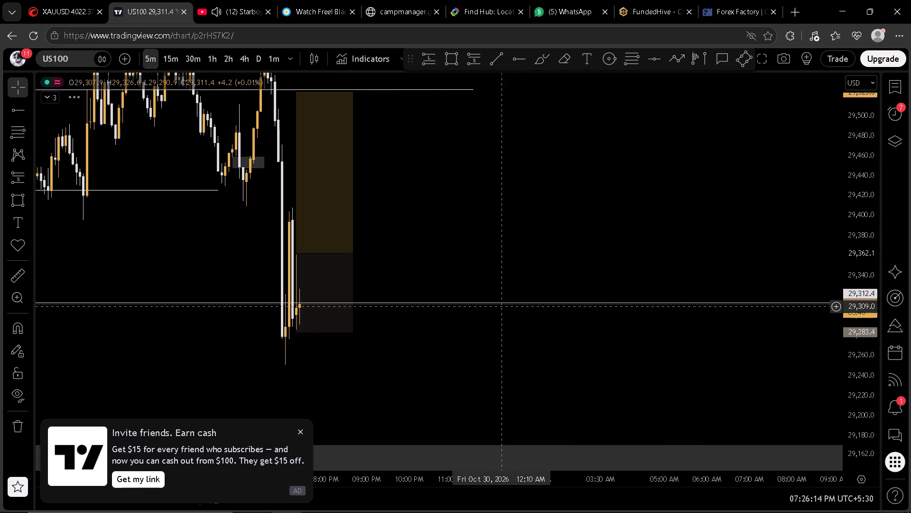
drag(495, 301, 720, 247)
scroll(856, 235, down, 2)
scroll(744, 236, up, 4)
click(713, 238)
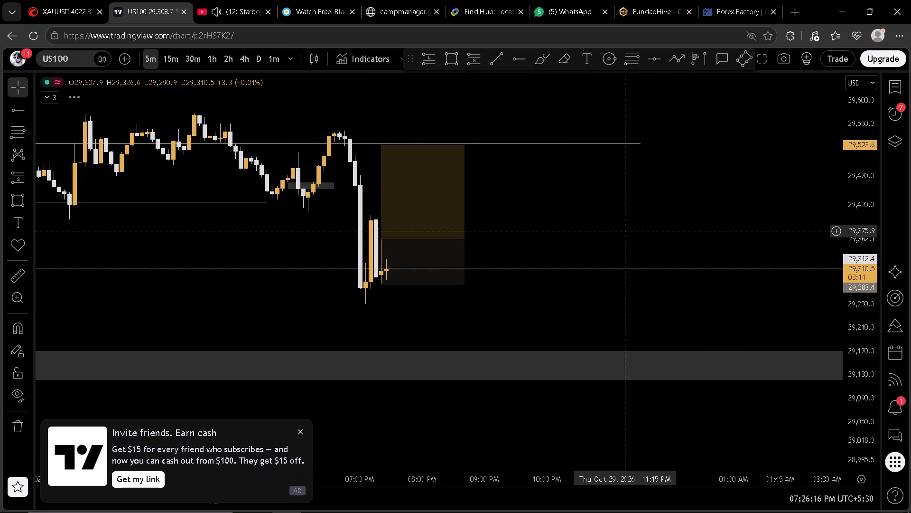
On the XAUUSD 5-minute chart, delete the "running" price alert at about 4,016.2.
key(space)
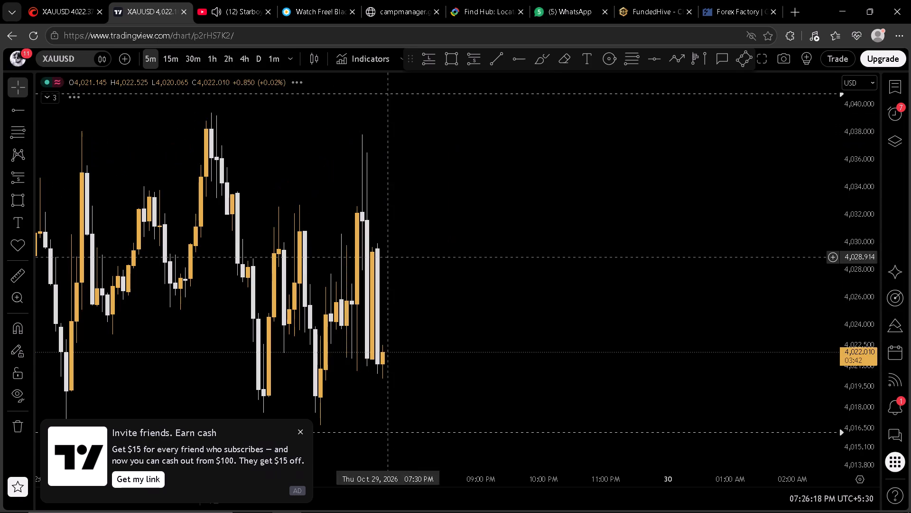
scroll(658, 265, down, 4)
scroll(855, 222, down, 2)
drag(703, 259, 731, 213)
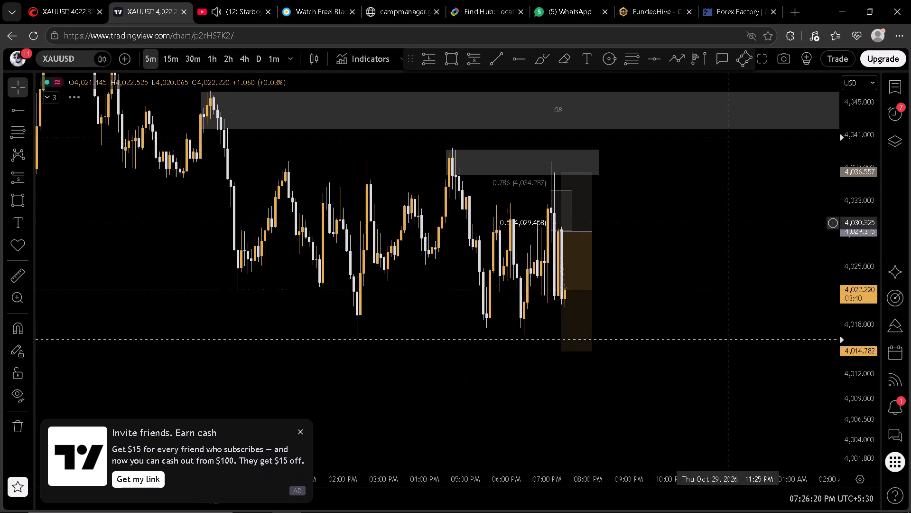
drag(731, 213, 731, 212)
scroll(708, 235, down, 1)
scroll(859, 181, down, 1)
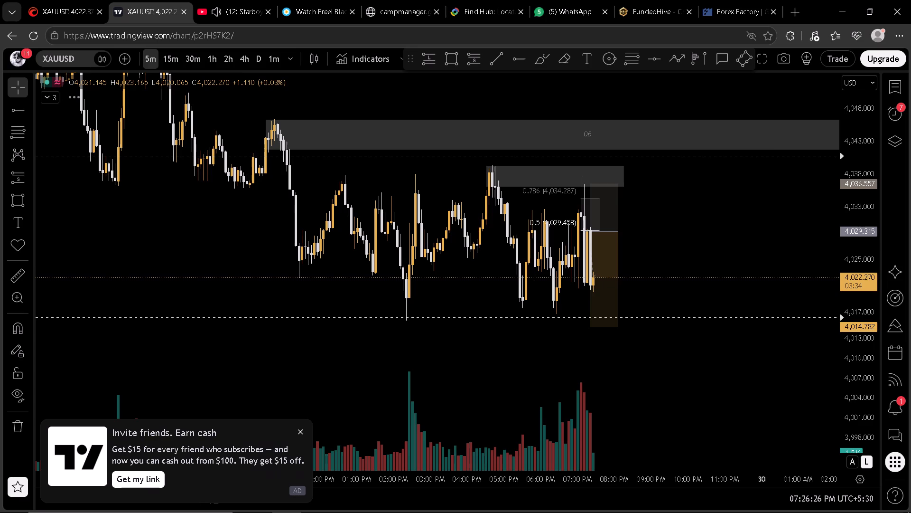
scroll(746, 303, down, 5)
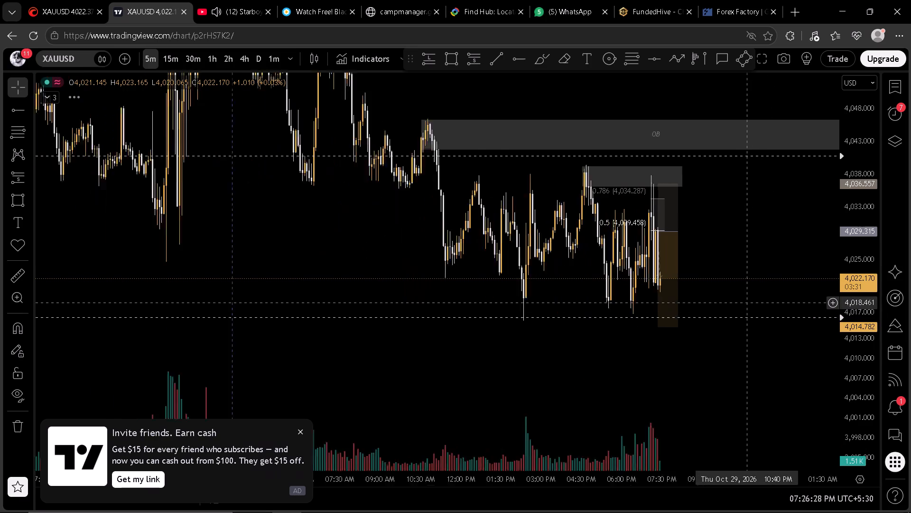
click(743, 319)
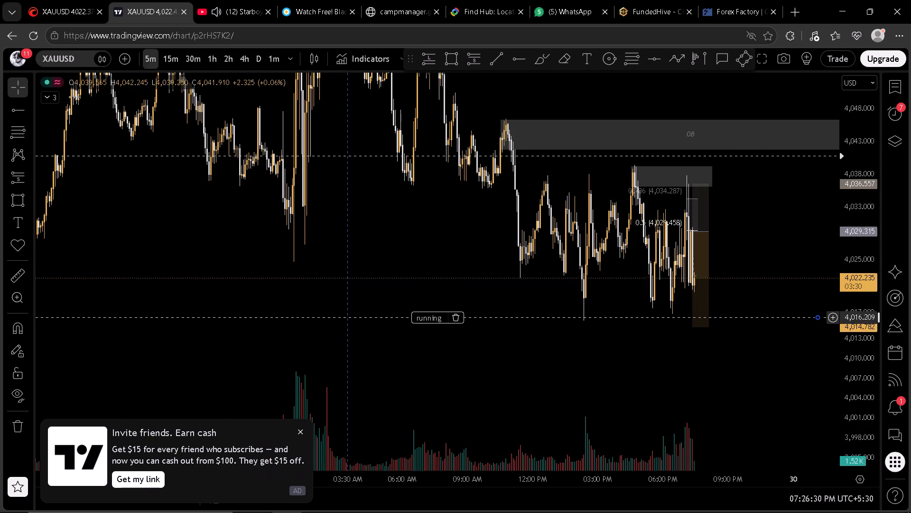
click(455, 318)
click(560, 314)
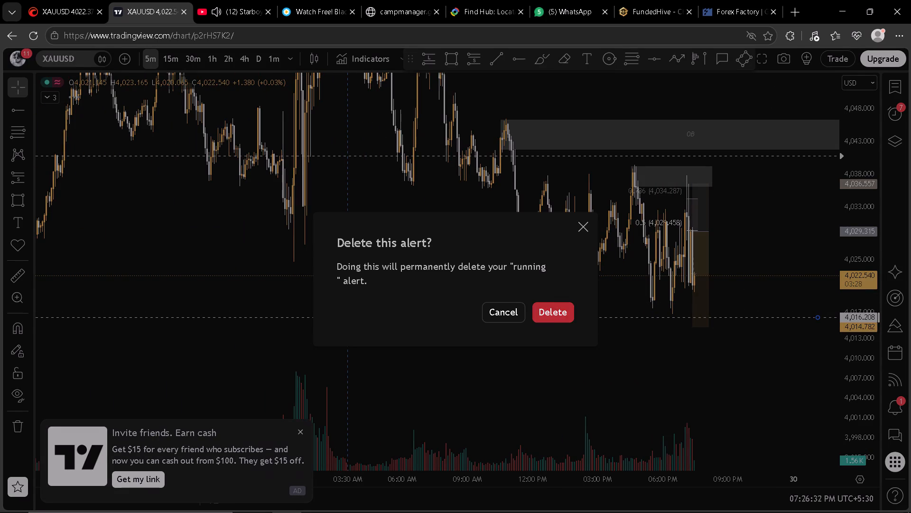
Return XAUUSD to the 1-minute timeframe and examine recent price action around the short position.
scroll(811, 238, up, 3)
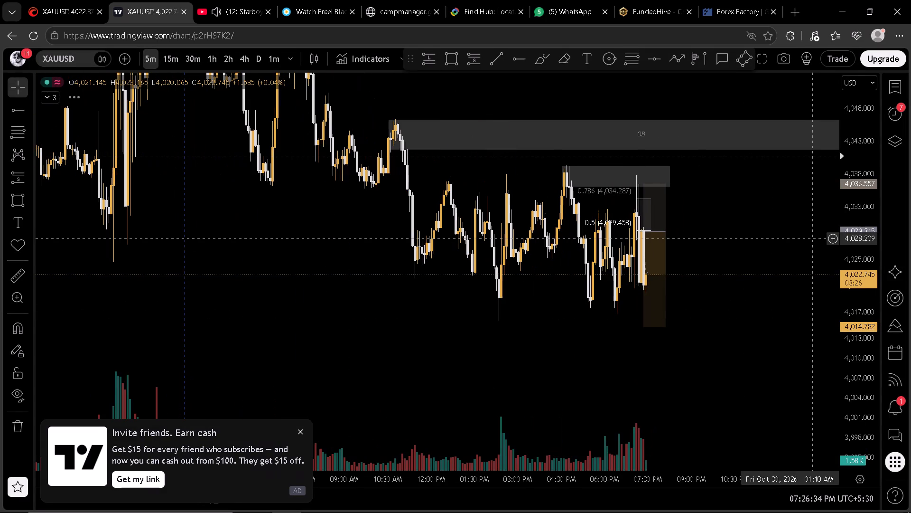
click(812, 238)
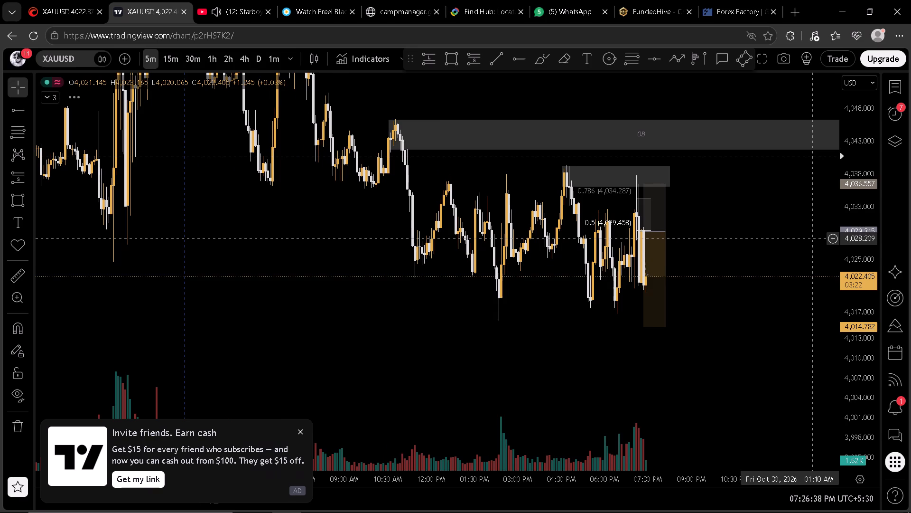
key(1)
key(Return)
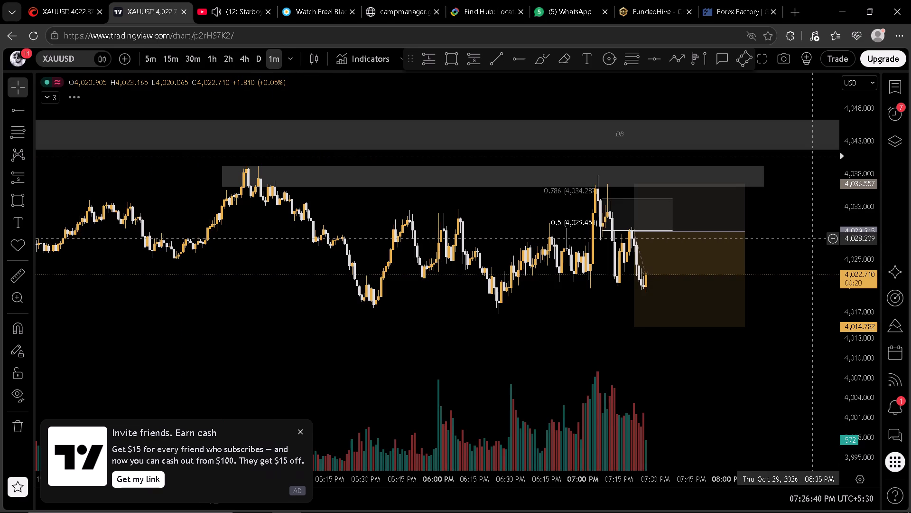
drag(856, 237, 843, 180)
scroll(802, 201, down, 2)
drag(815, 198, 763, 194)
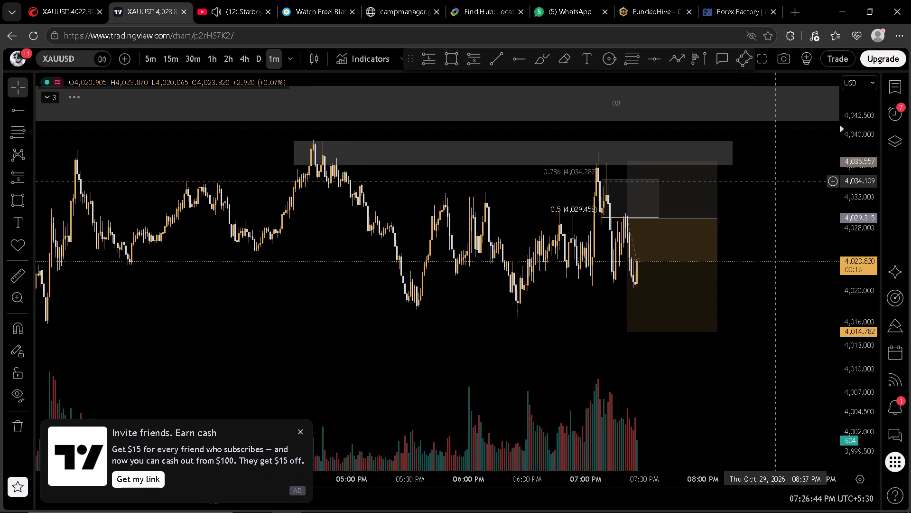
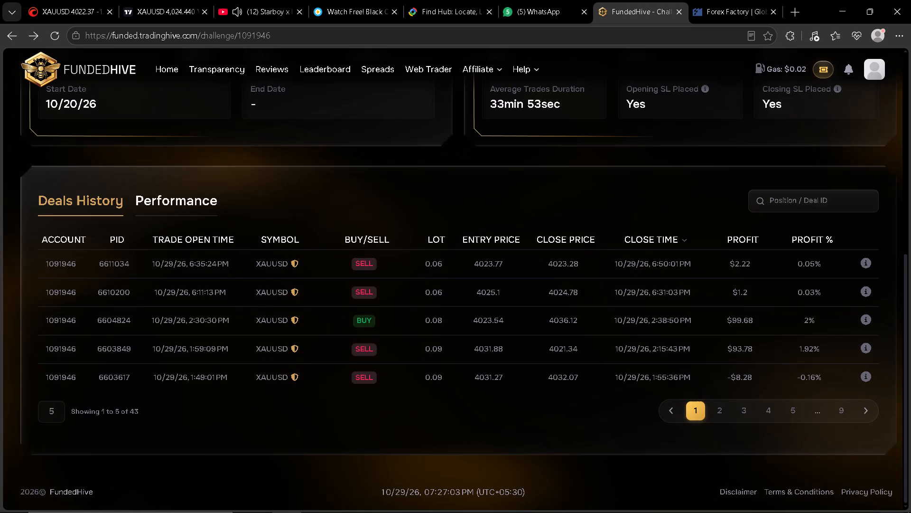
Review the FundedHive challenge account's statistics and read the rules for the Low, Moderate, Medium and High risk groups.
scroll(655, 342, up, 3)
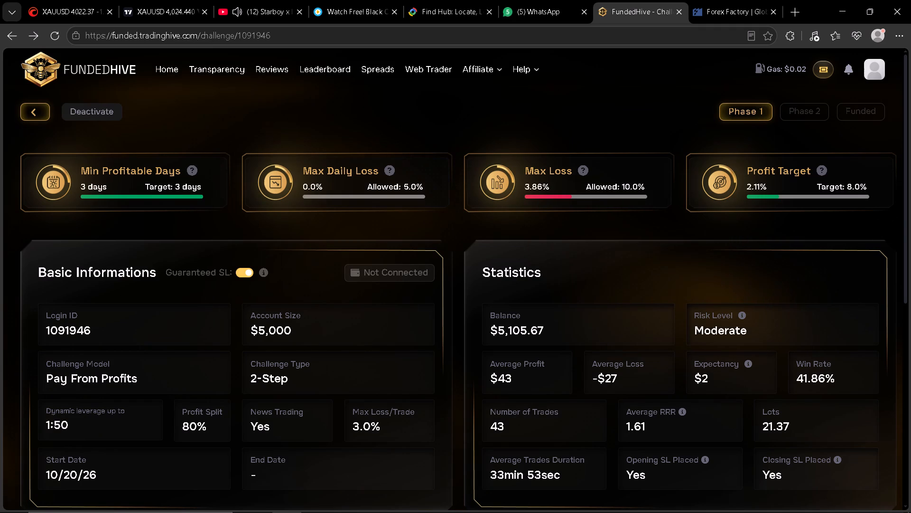
drag(910, 187, 910, 255)
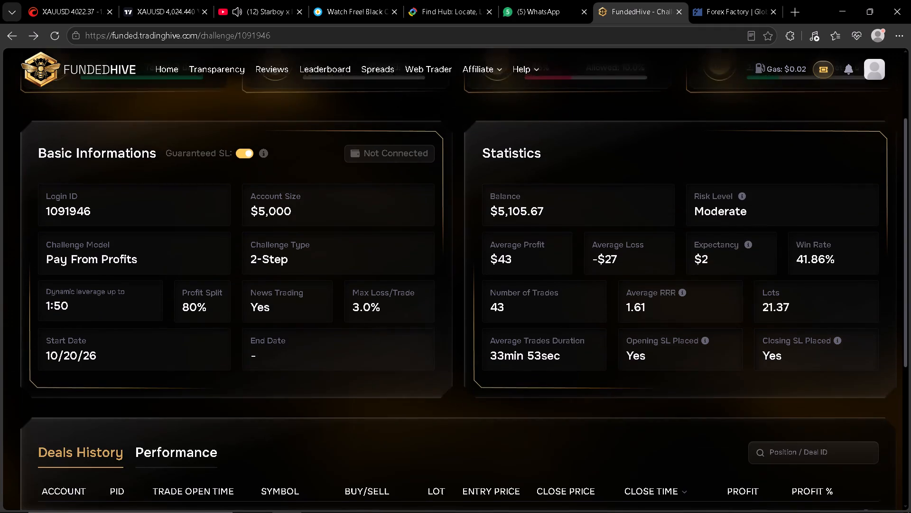
drag(910, 255, 910, 256)
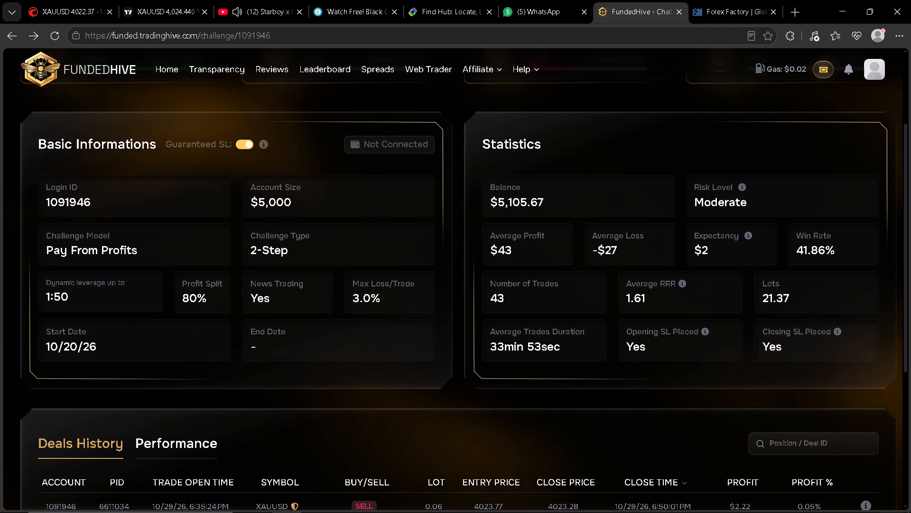
click(744, 184)
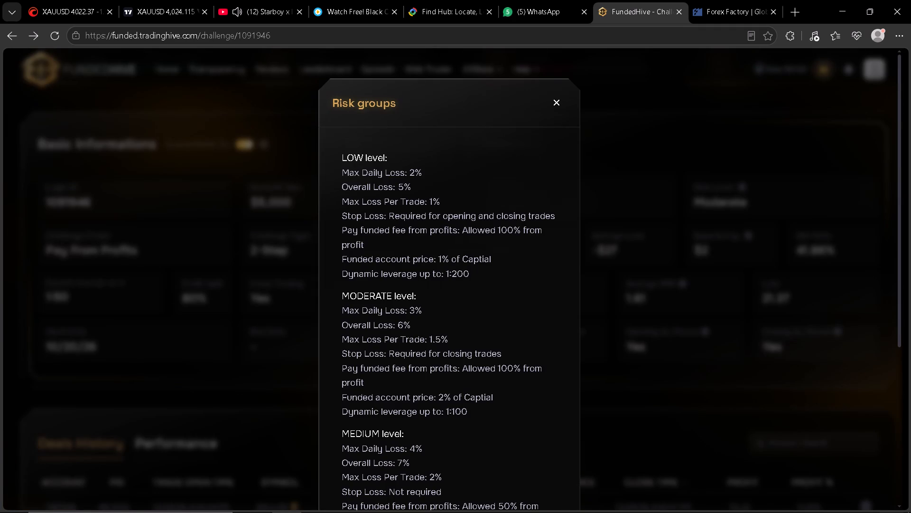
middle_click(504, 284)
middle_click(502, 308)
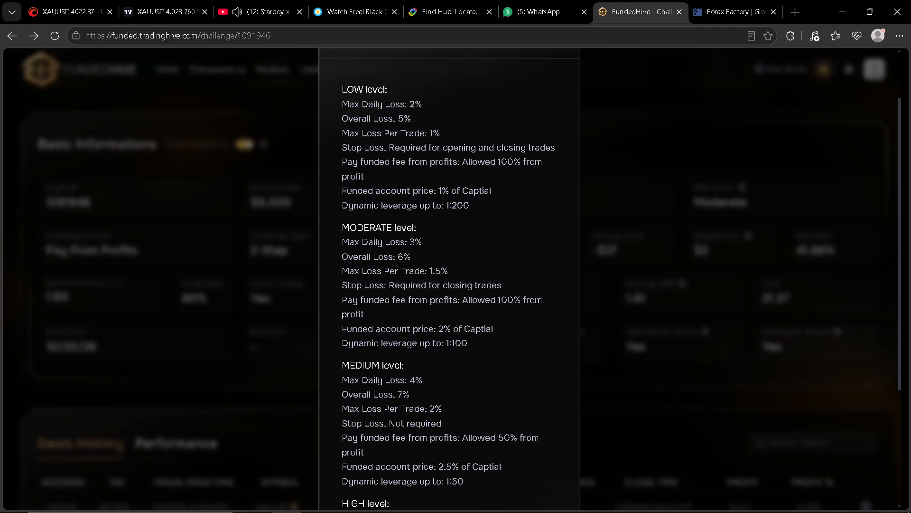
middle_click(508, 311)
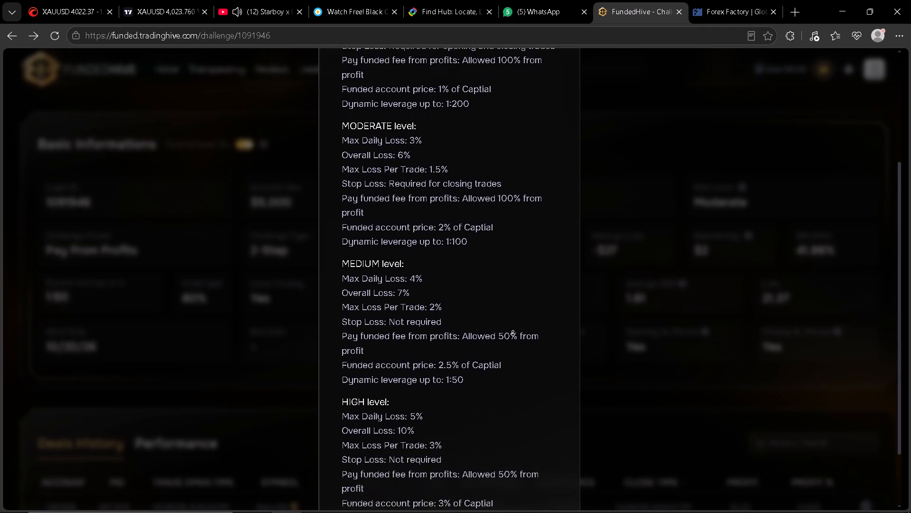
middle_click(513, 332)
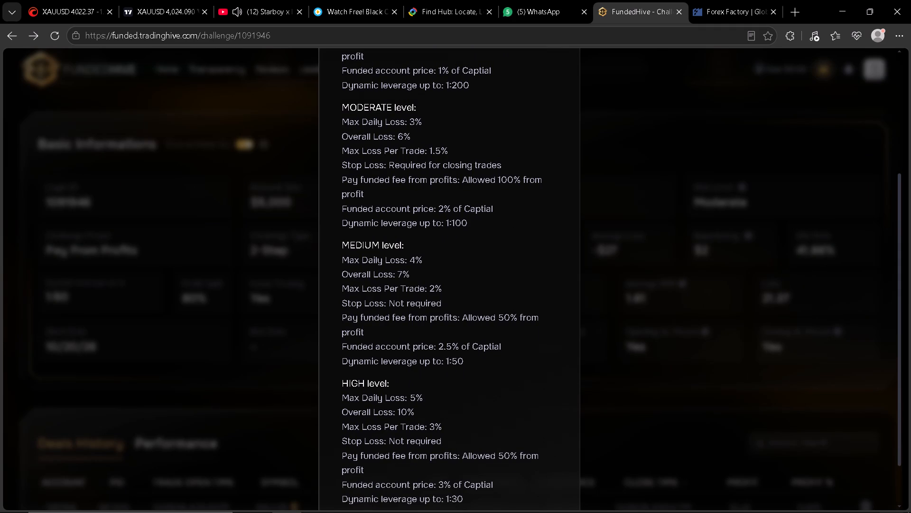
middle_click(512, 304)
middle_click(511, 343)
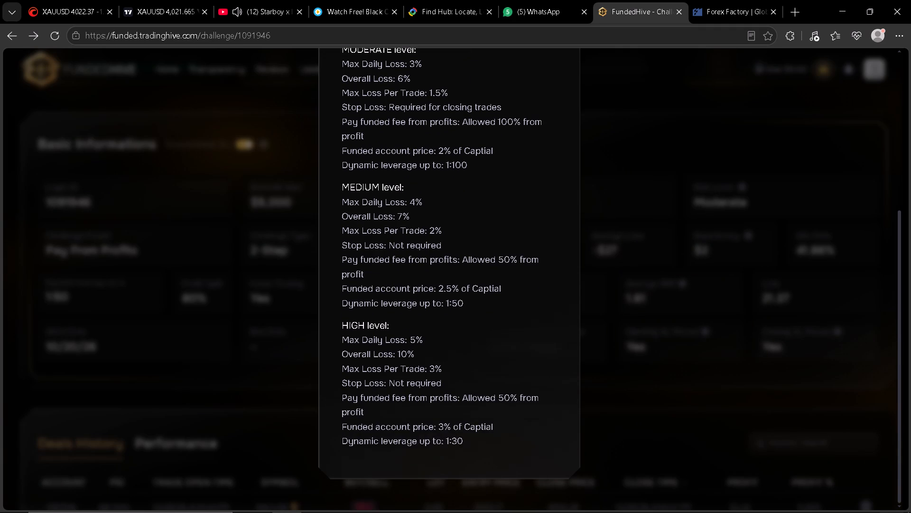
click(641, 180)
Switch back to the XAUUSD 1-minute chart in TradingView and examine recent price action around the short position.
click(259, 0)
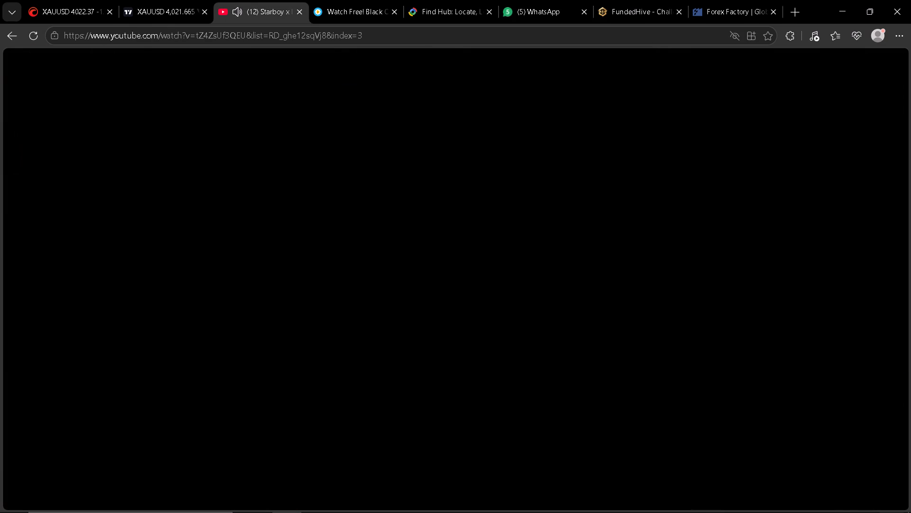
click(176, 0)
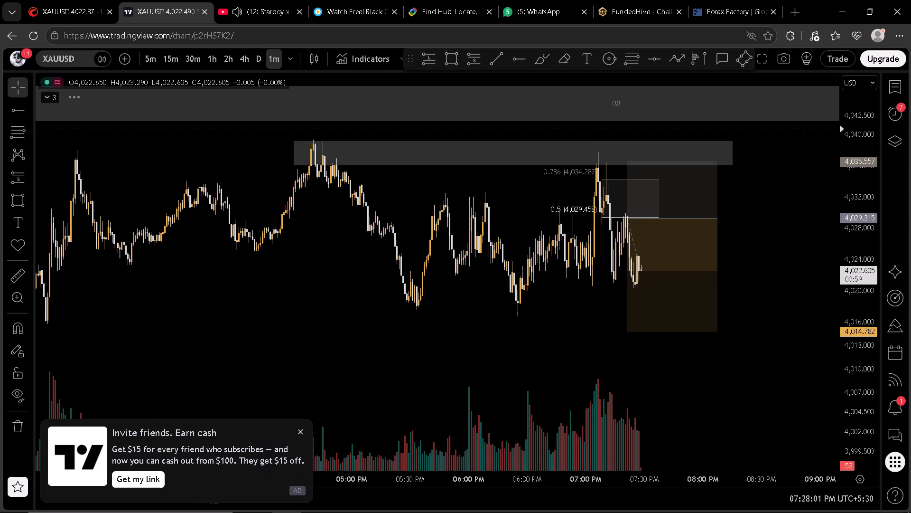
scroll(671, 271, up, 2)
drag(779, 239, 740, 237)
scroll(741, 237, down, 2)
click(774, 240)
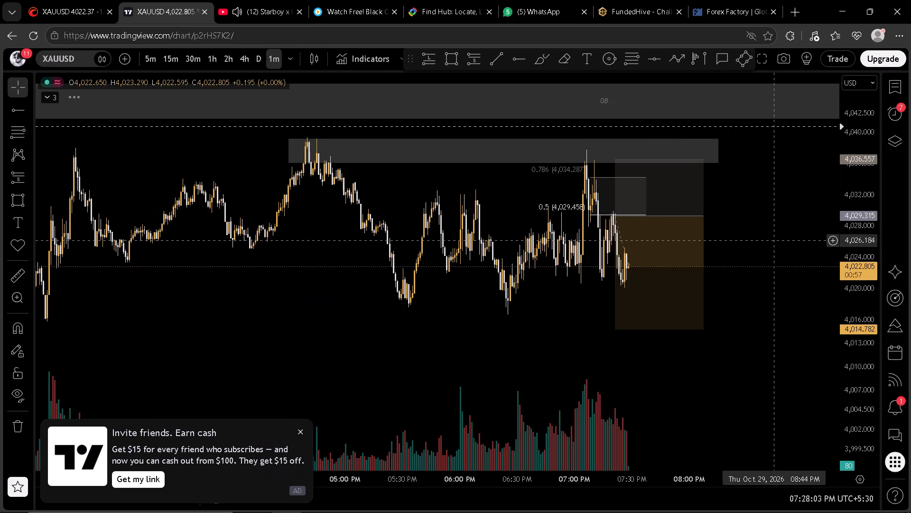
scroll(809, 247, down, 2)
scroll(809, 247, up, 1)
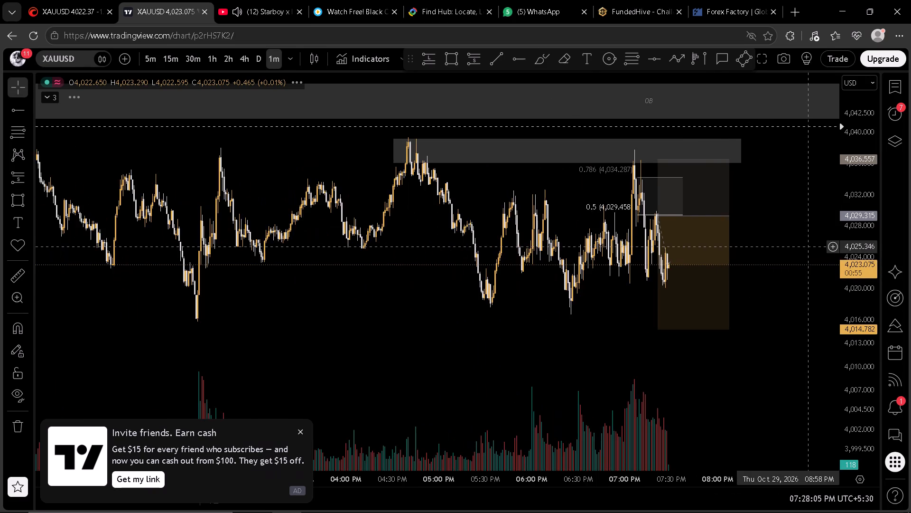
scroll(809, 247, up, 1)
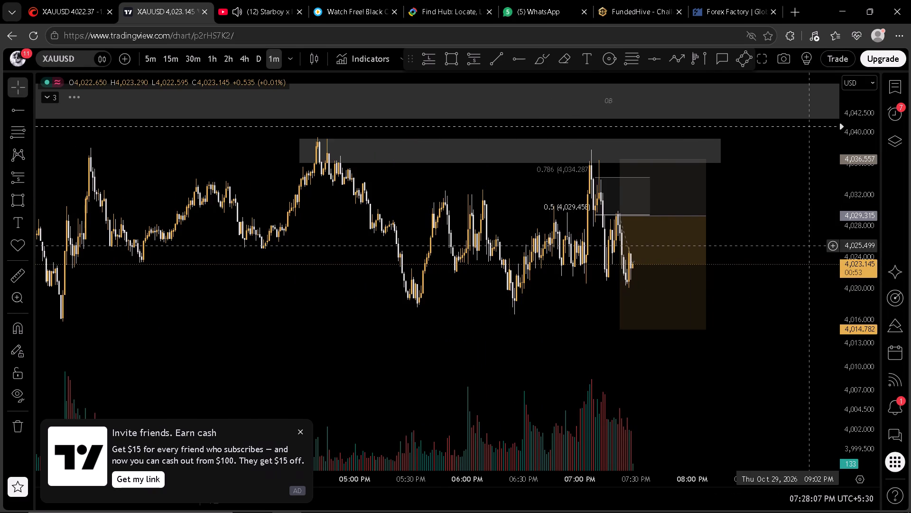
scroll(809, 246, down, 1)
drag(809, 247, 748, 244)
drag(871, 246, 865, 233)
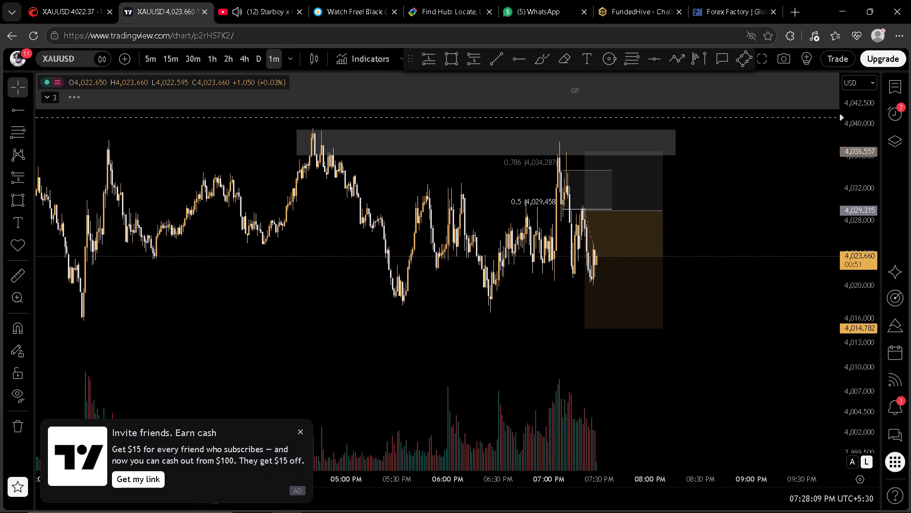
scroll(822, 239, up, 1)
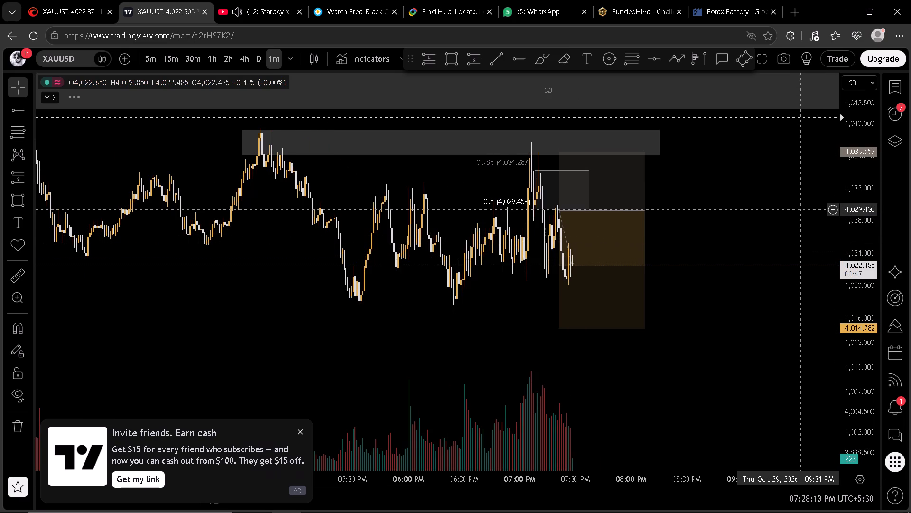
scroll(814, 218, up, 3)
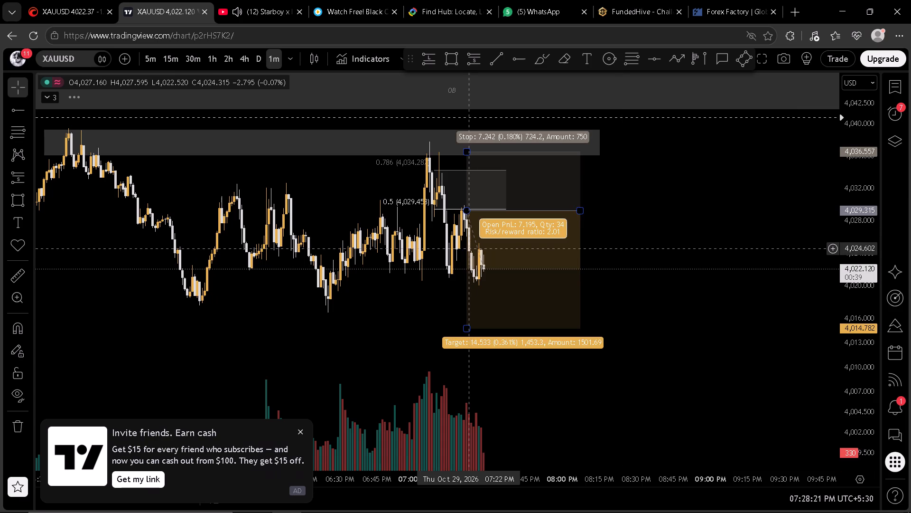
click(756, 245)
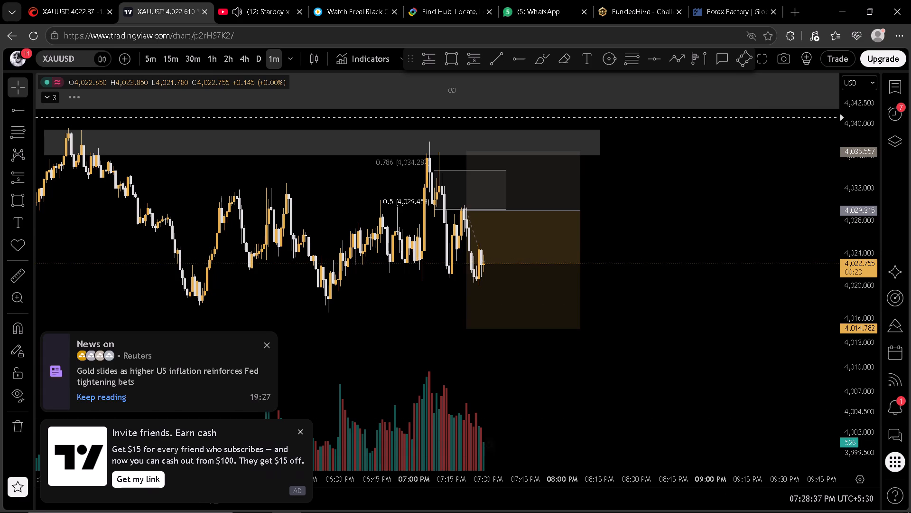
Dismiss the Reuters gold news notification and the invite-friends advert covering the chart.
click(267, 342)
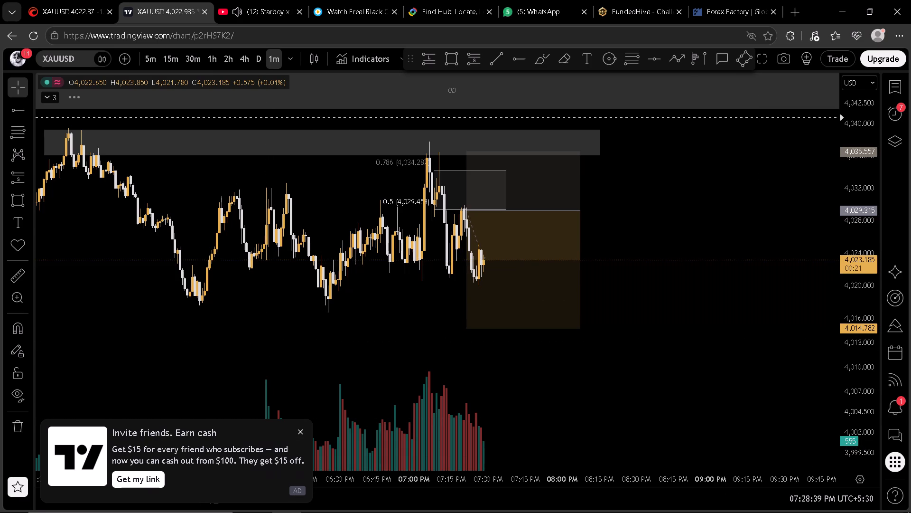
click(302, 430)
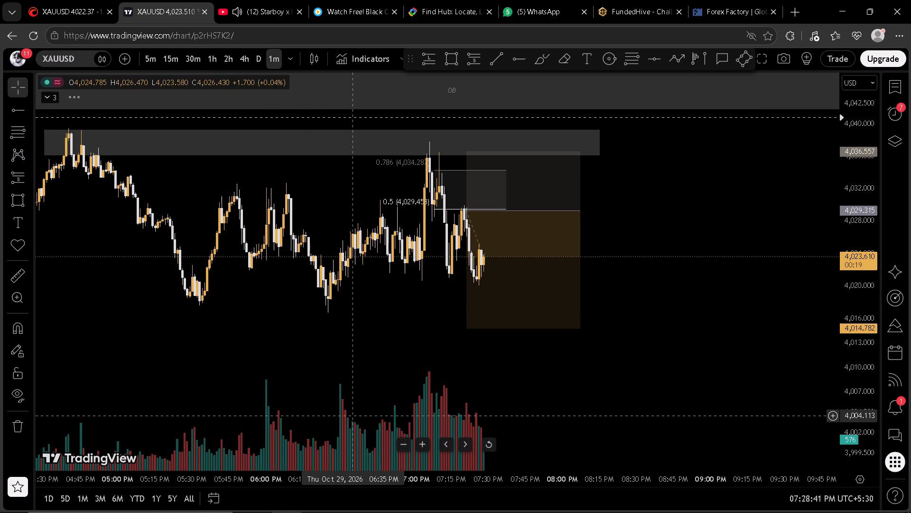